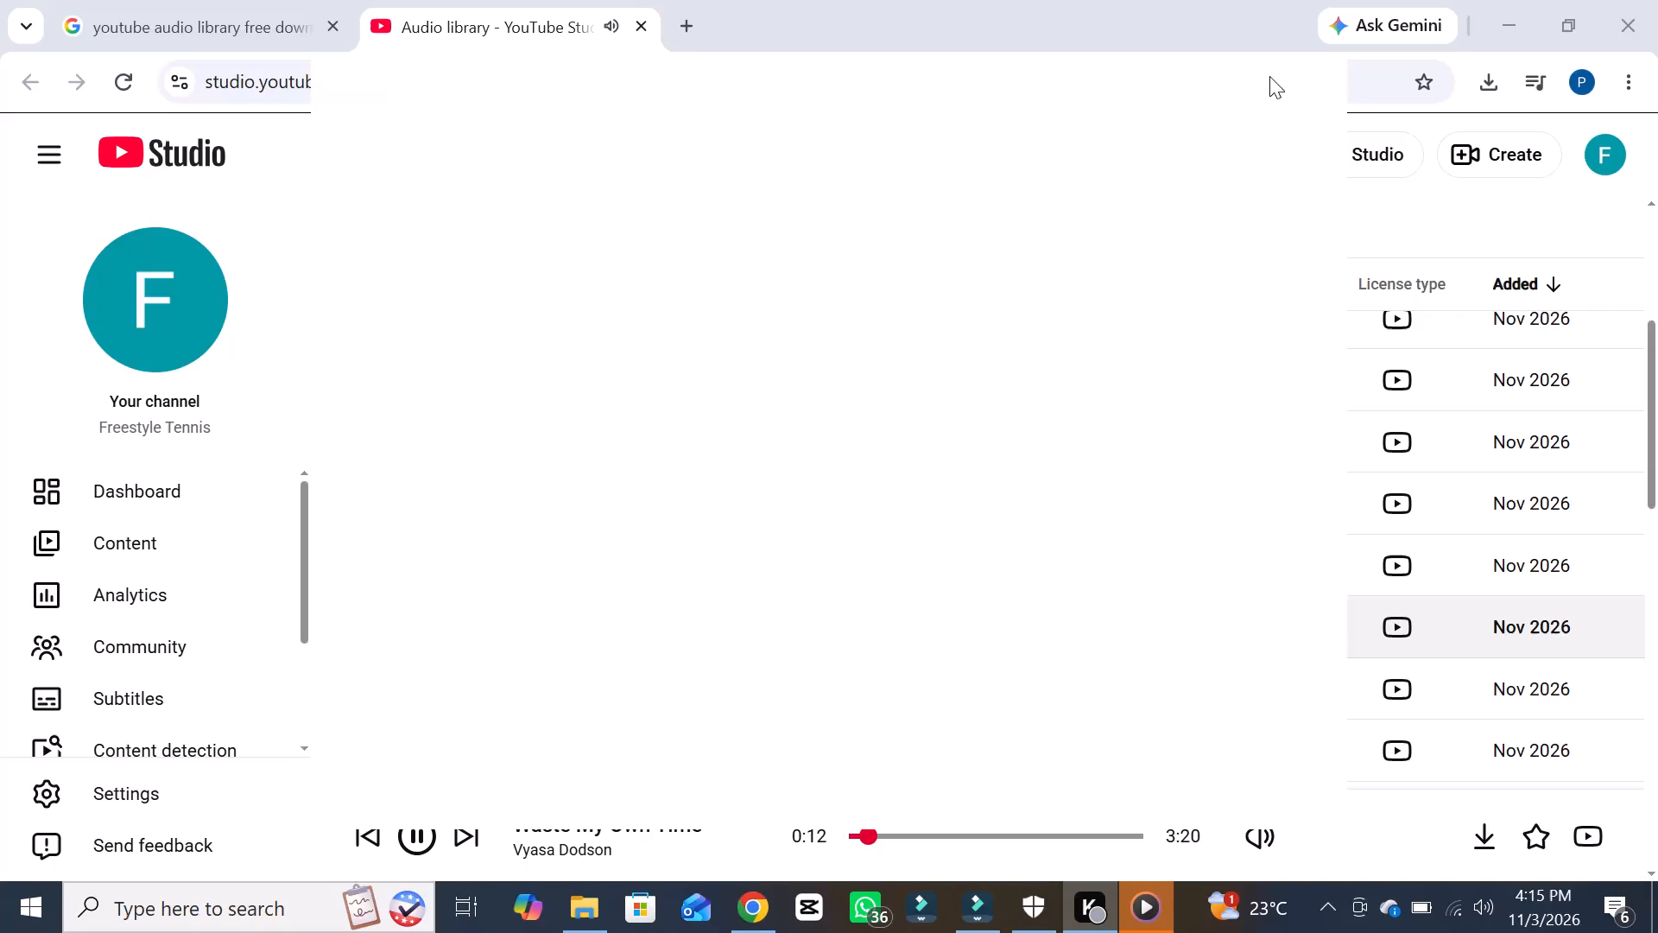
Cancel the download of "Time For Movin' On - Dropical.mp3" in the browser's recent download history.
left_click(1497, 71)
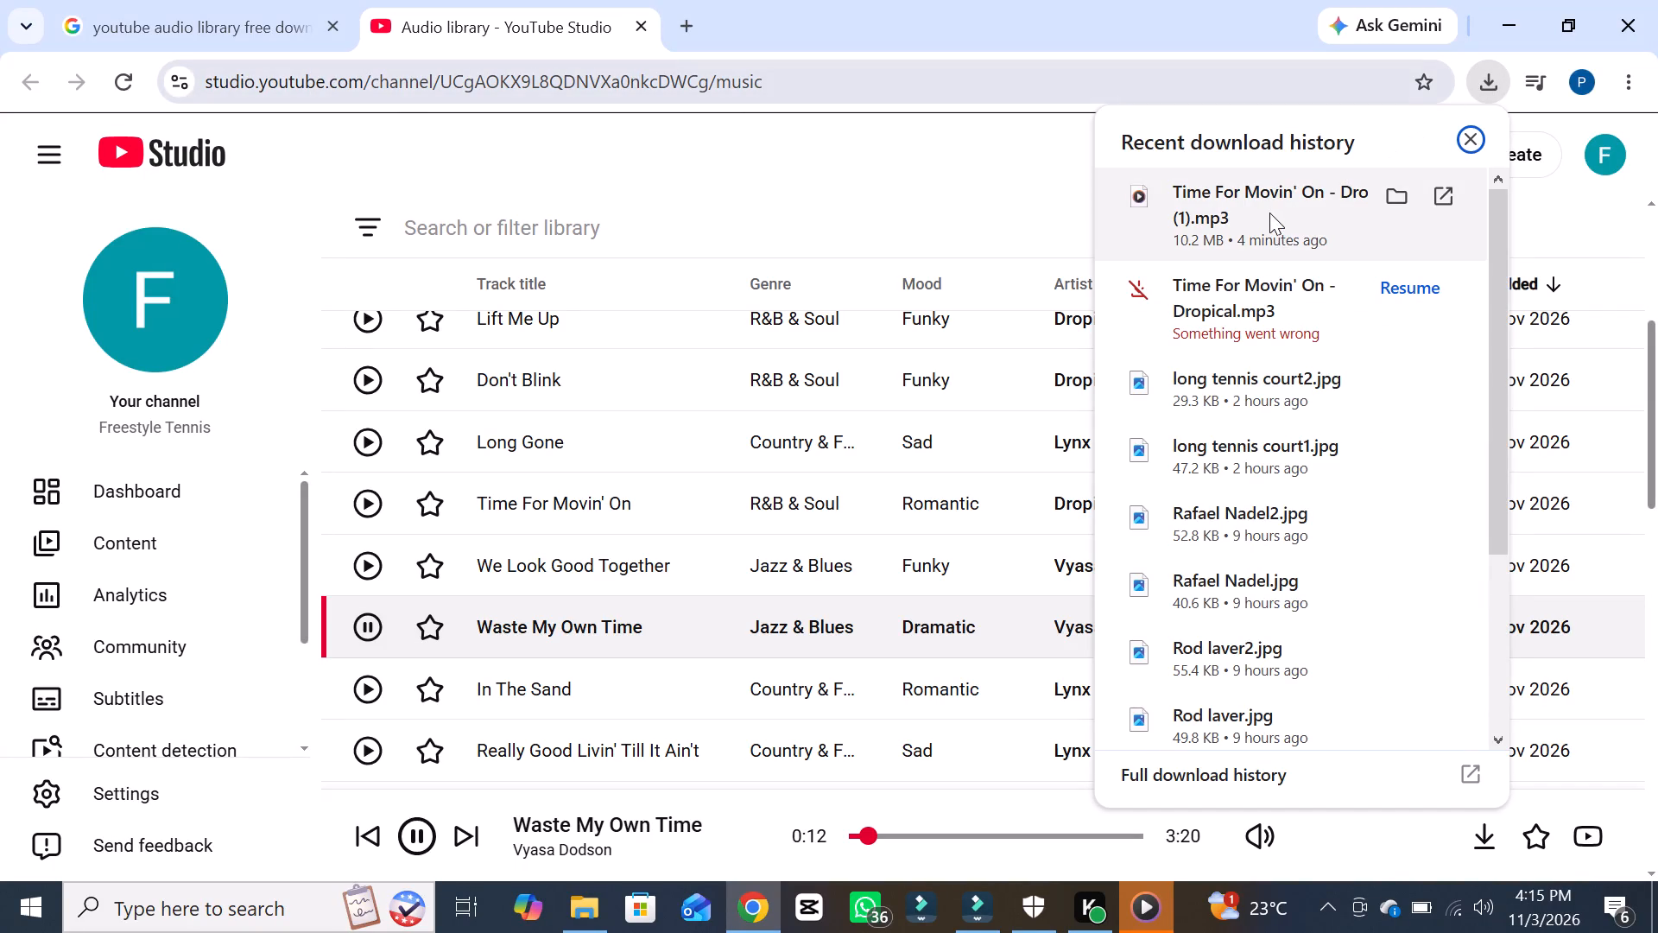
right_click(1149, 279)
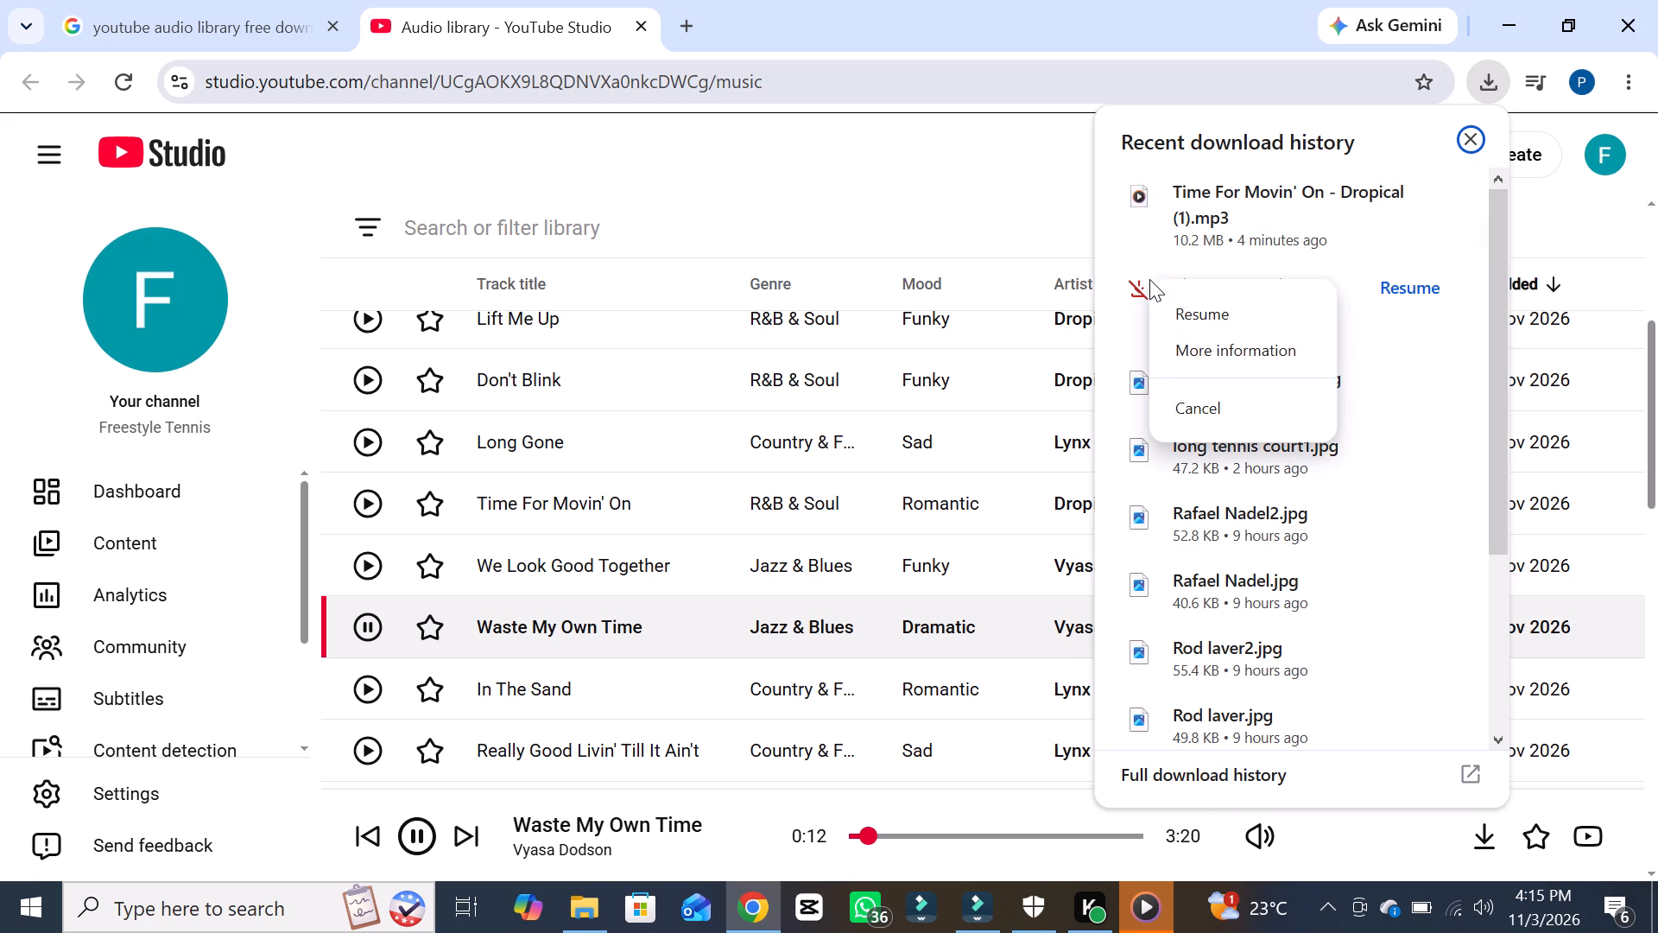
left_click(1190, 406)
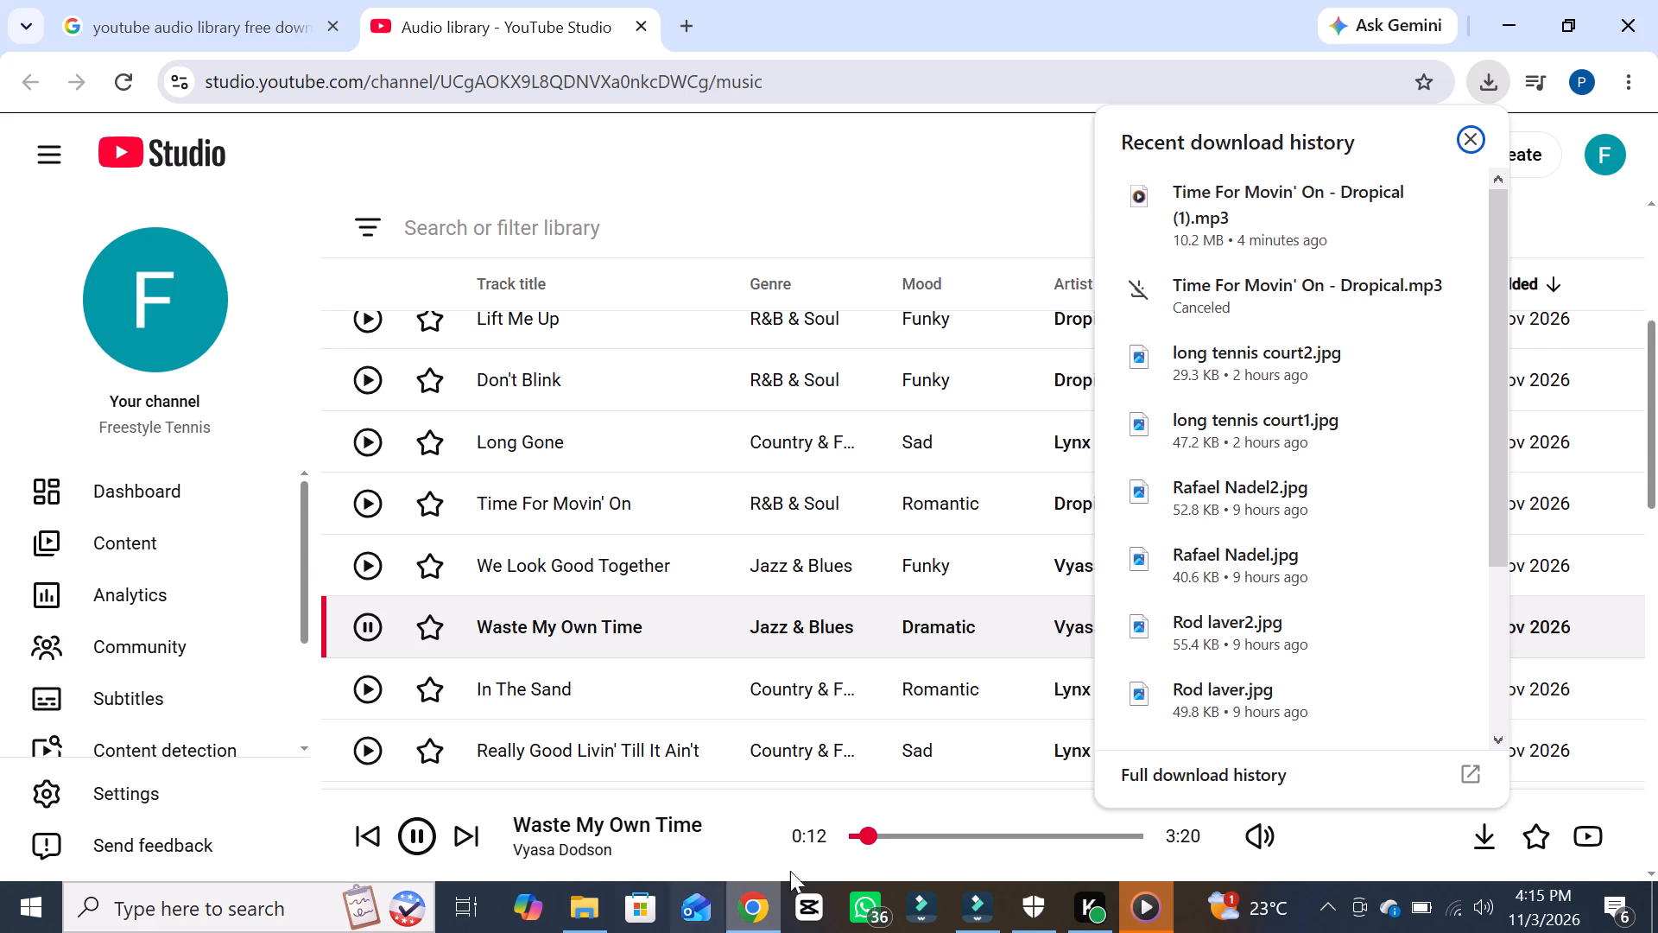
Show the hidden system tray icons in the Windows taskbar.
left_click(1335, 918)
left_click(1335, 918)
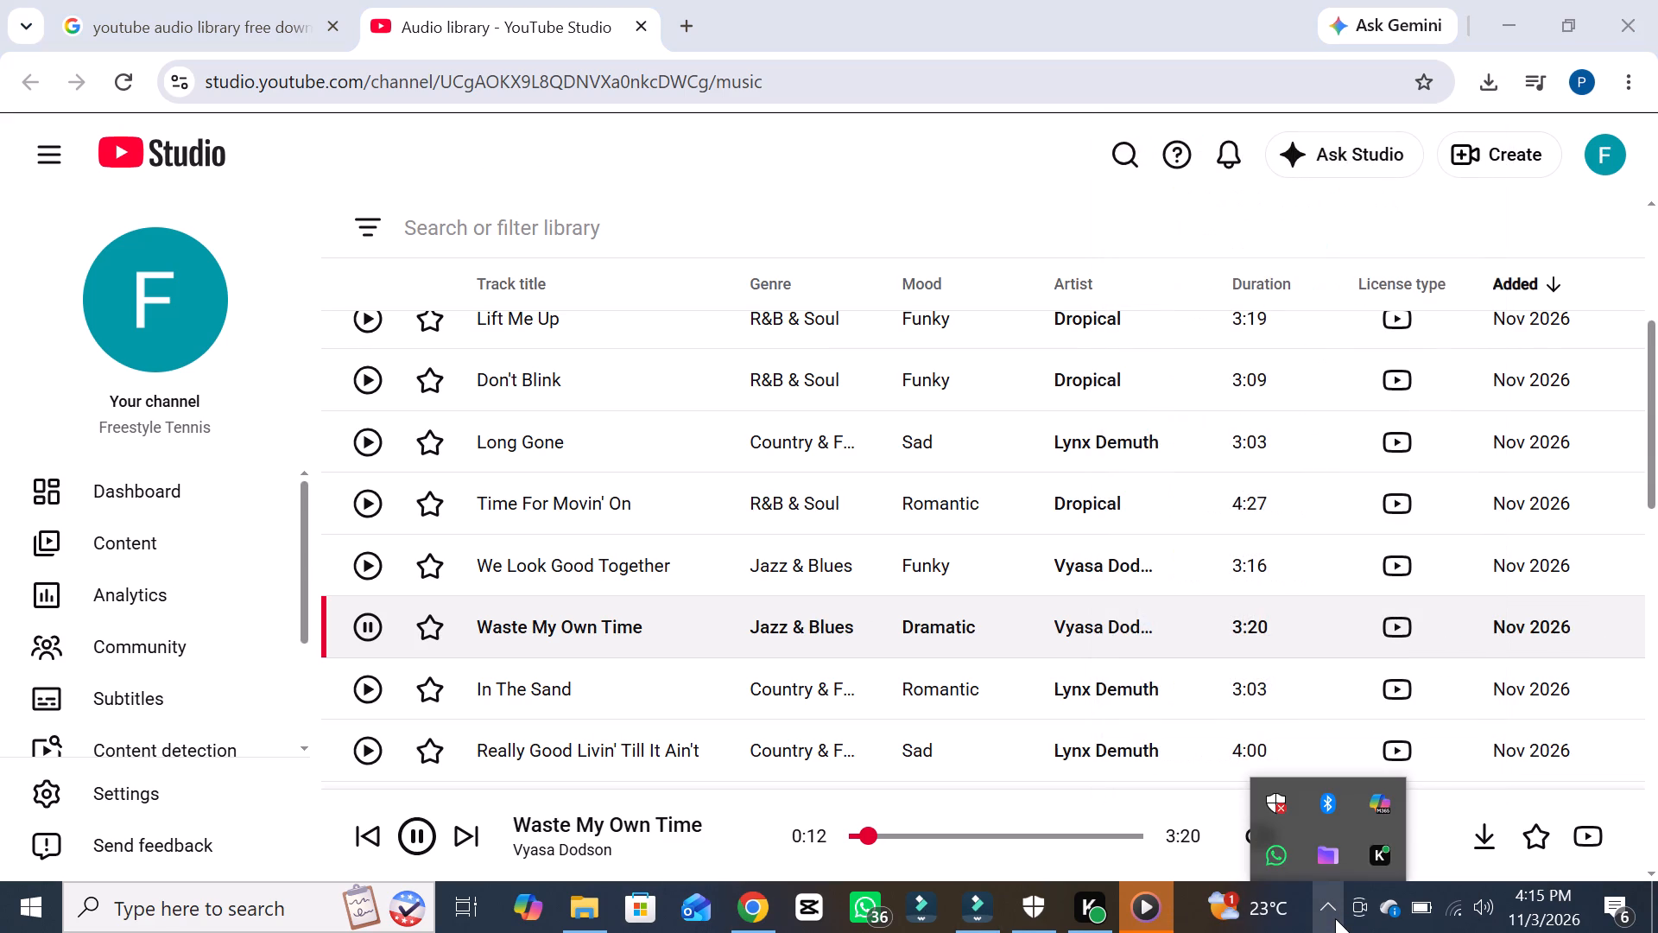
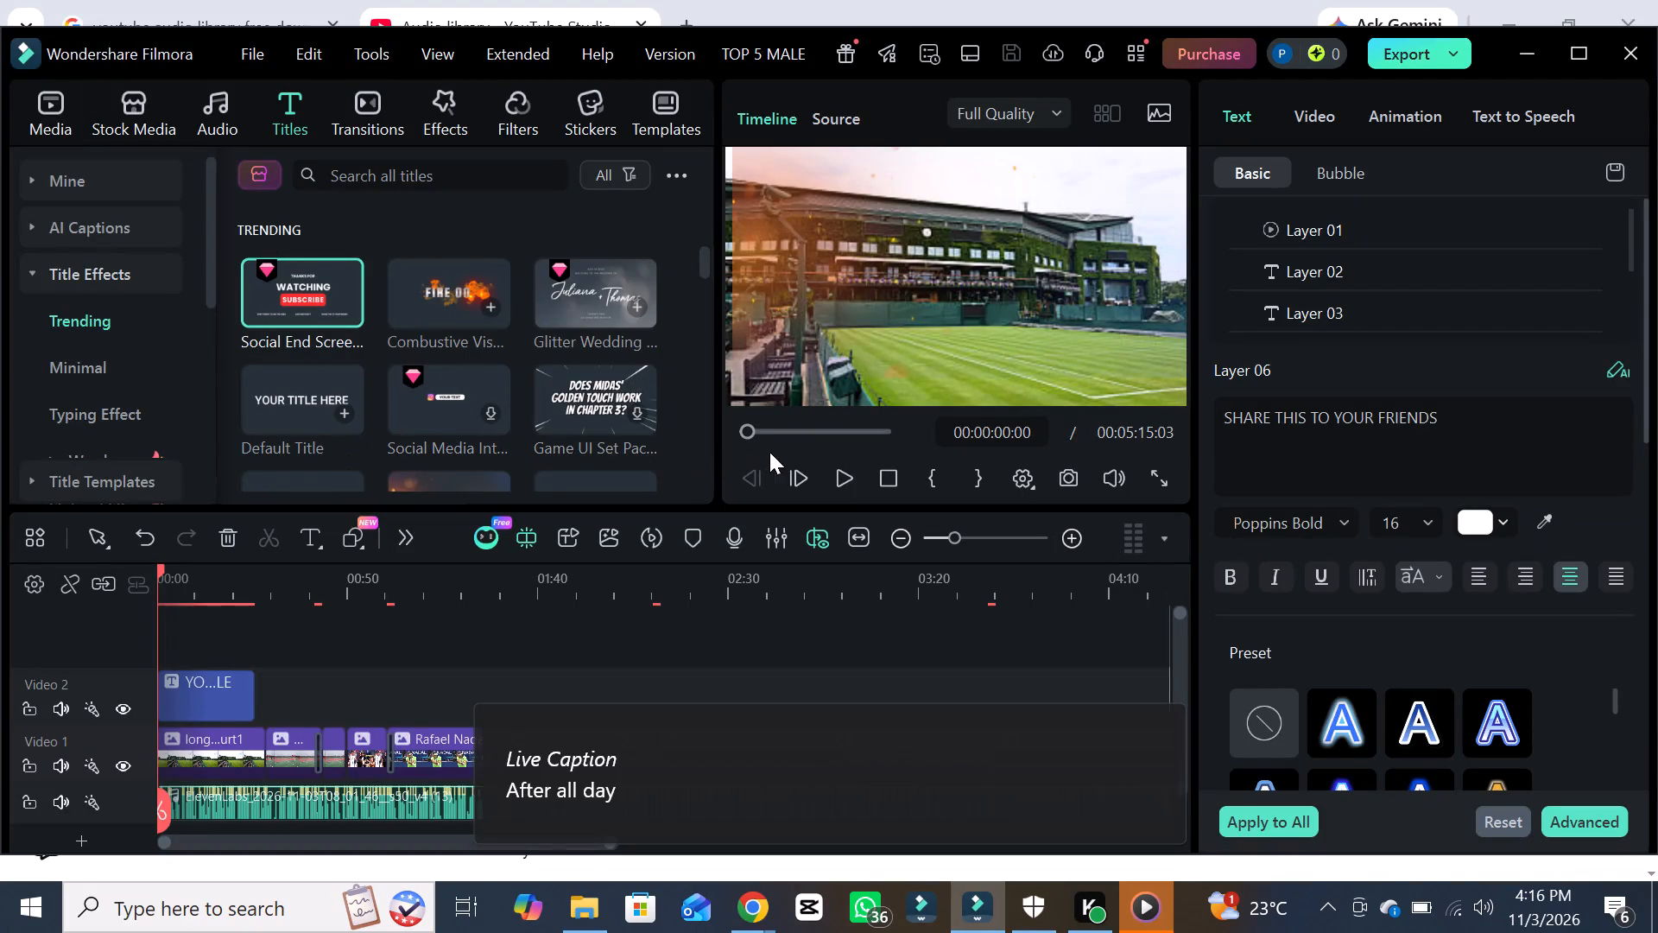
Switch from the title effects to the project's media folder in Wondershare Filmora.
triple_click(55, 111)
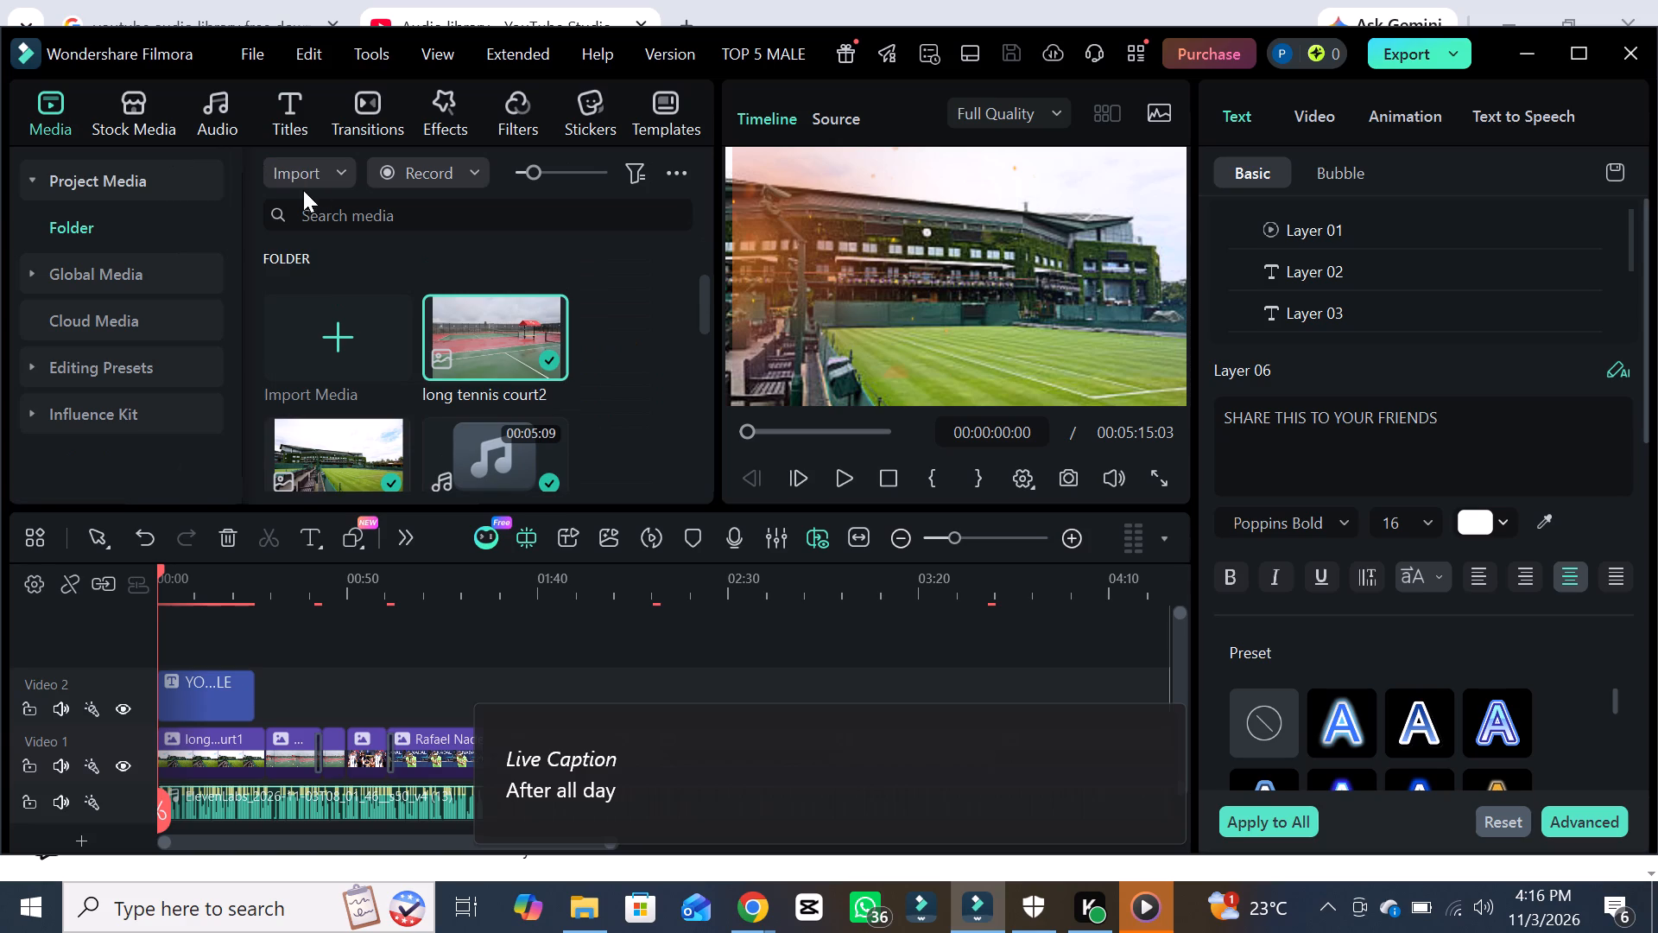
triple_click(46, 111)
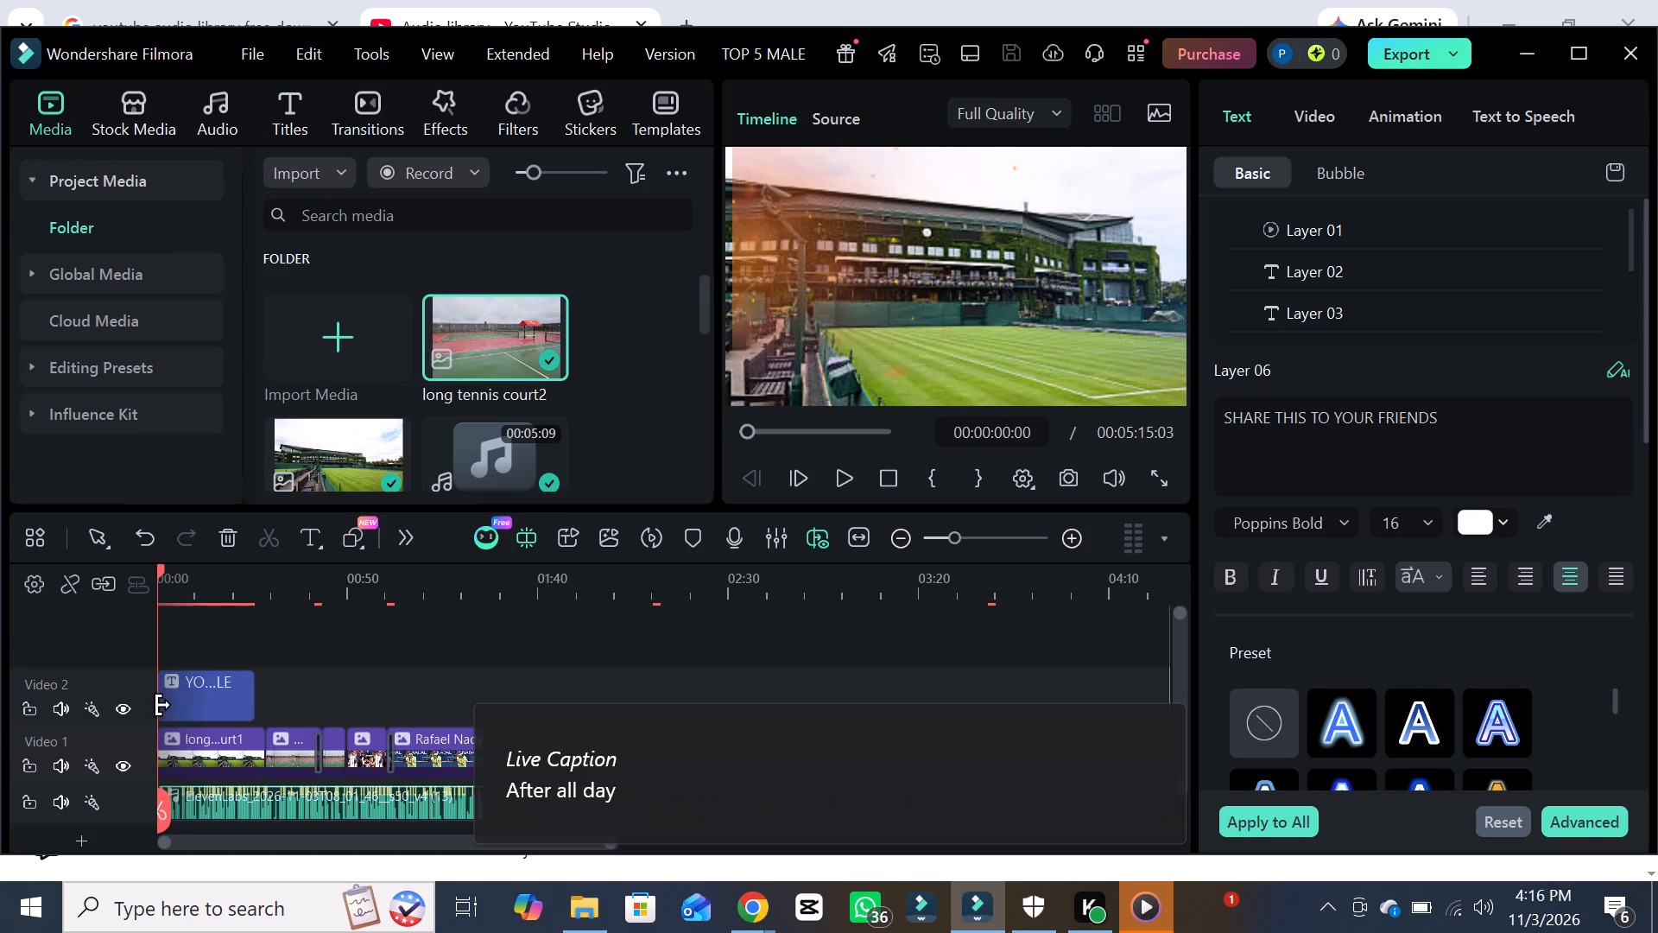
double_click(54, 120)
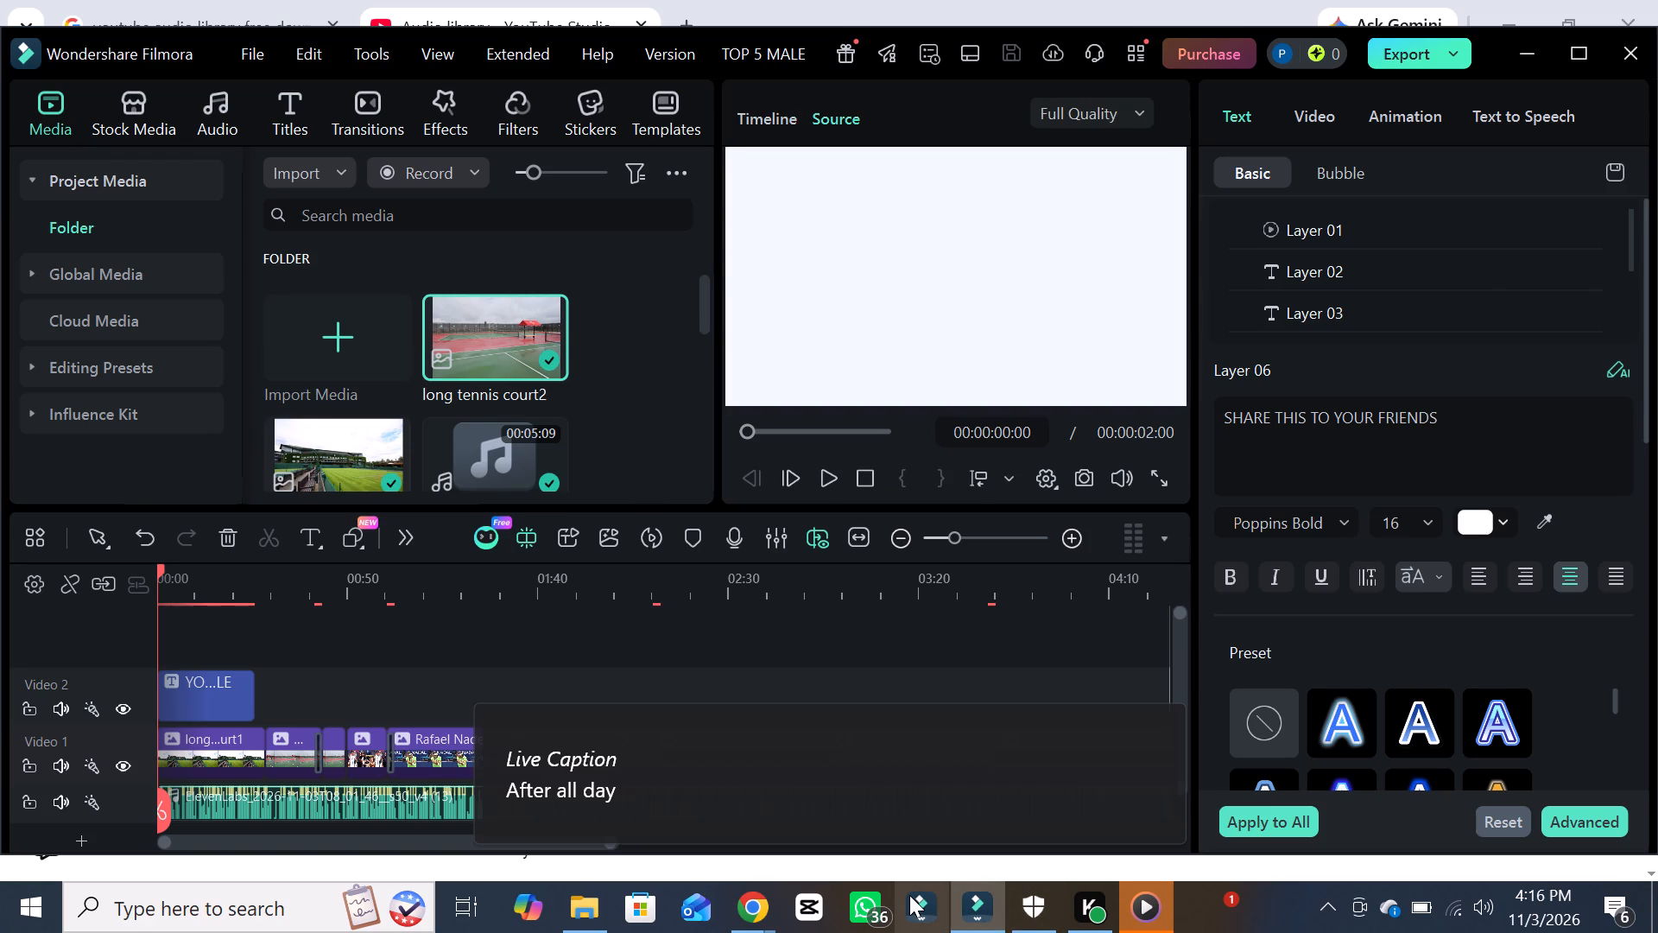
Try to switch to the other open Filmora window.
double_click(923, 919)
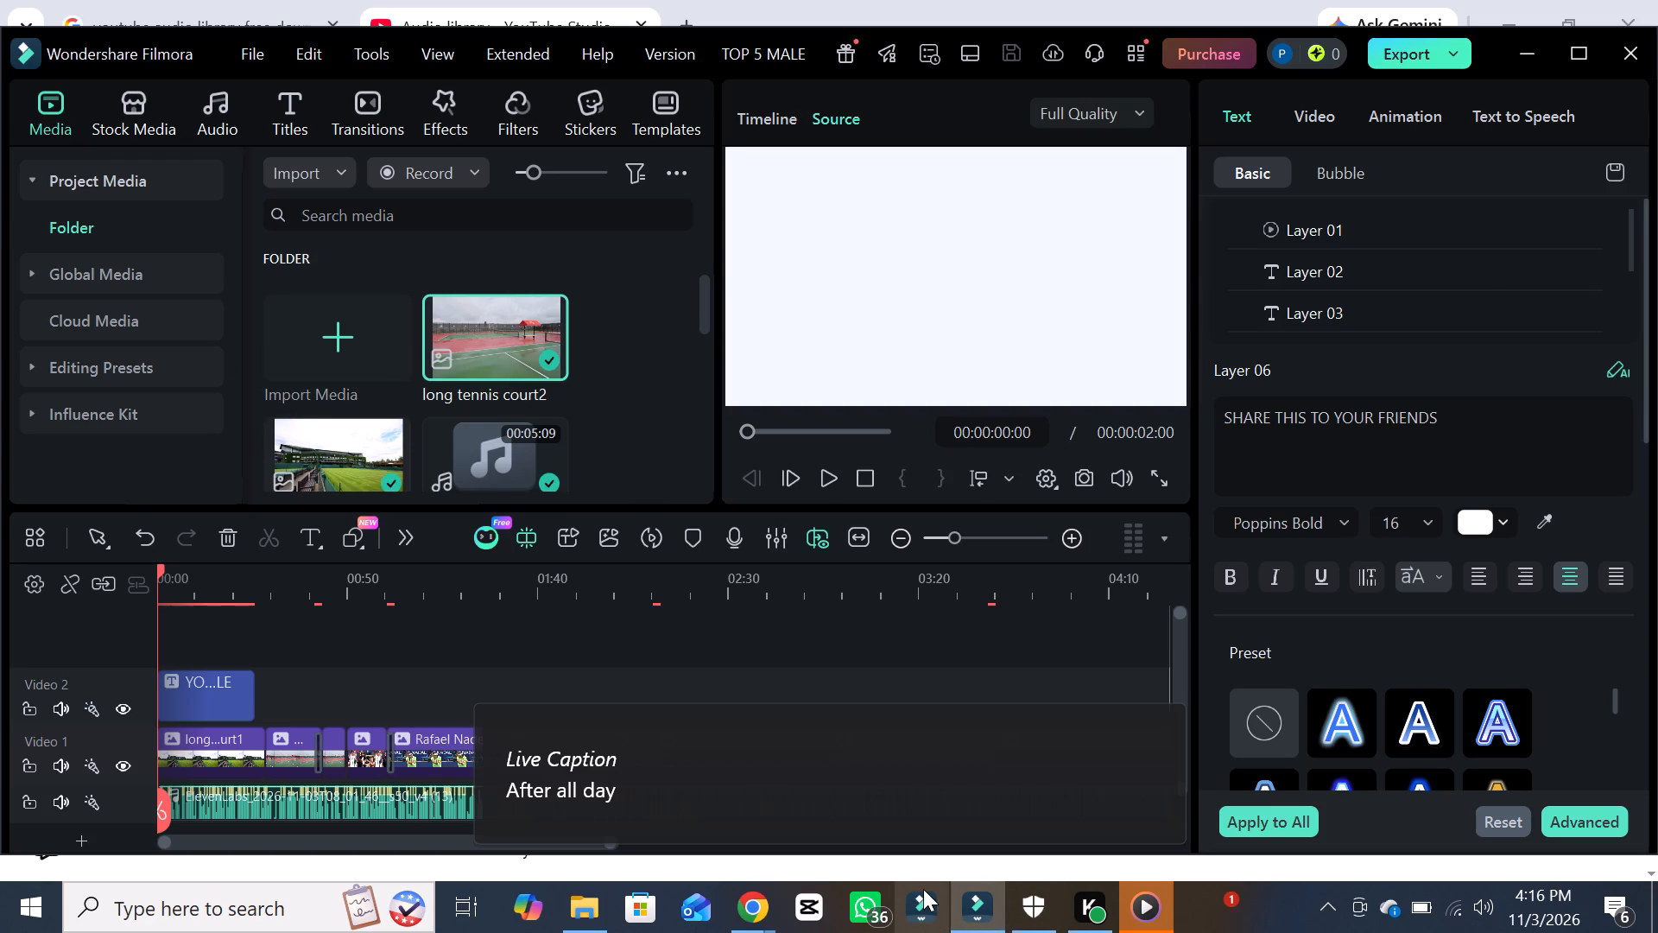
double_click(923, 889)
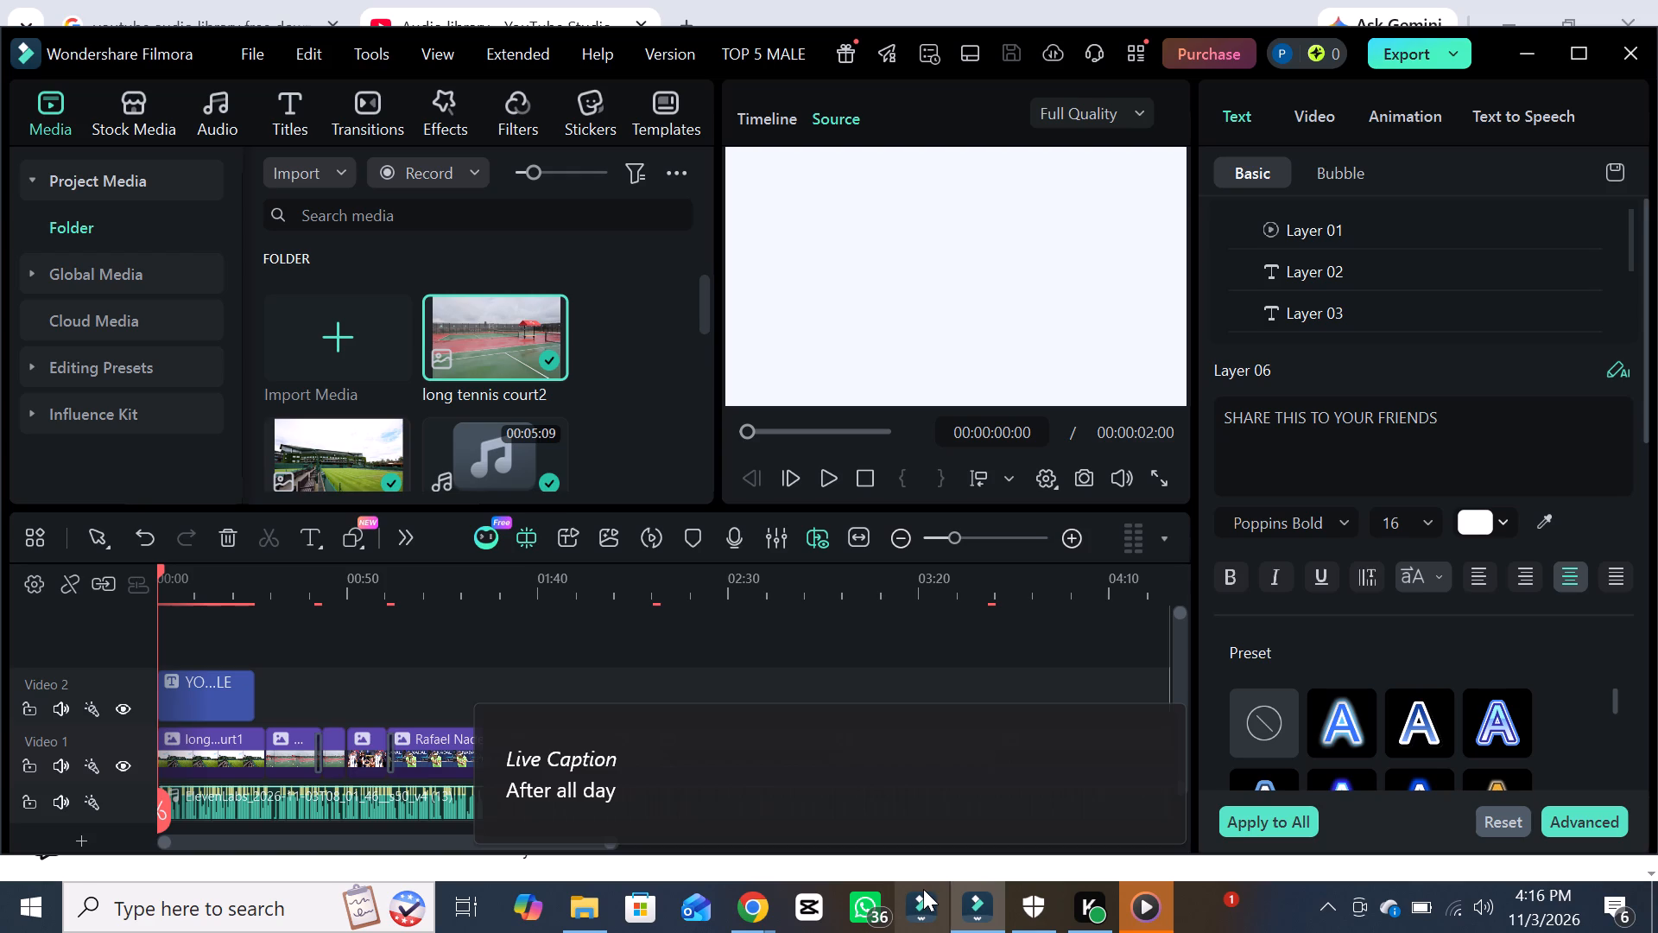
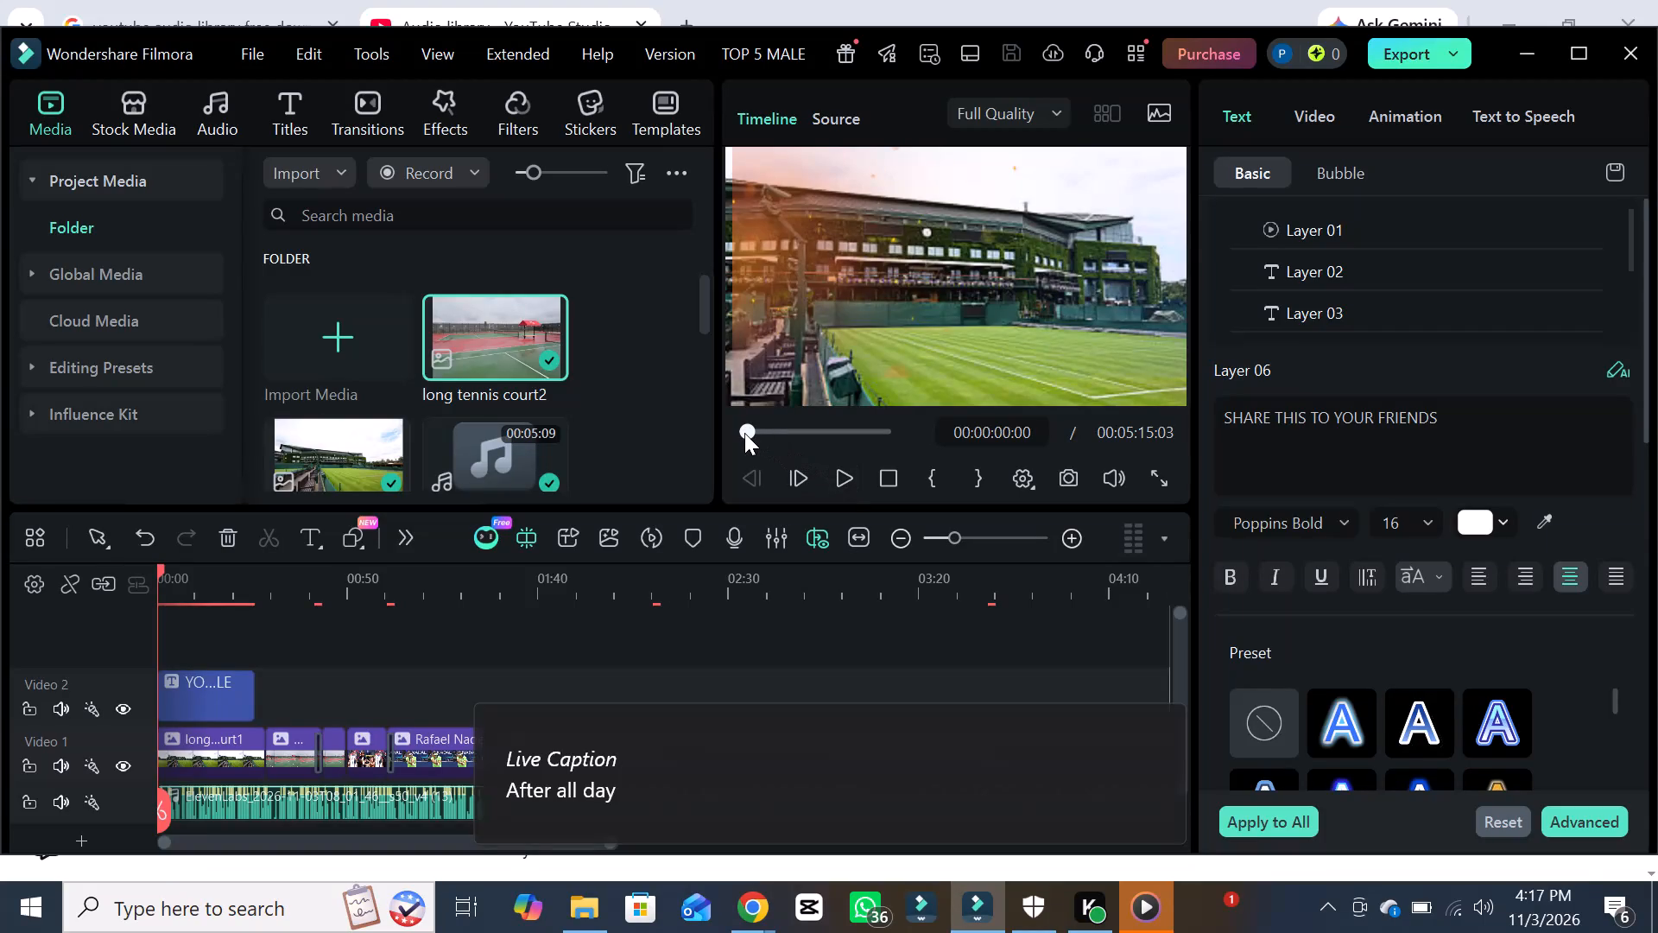
Play the TOP 5 MALE timeline from the start to preview the video.
left_click(850, 478)
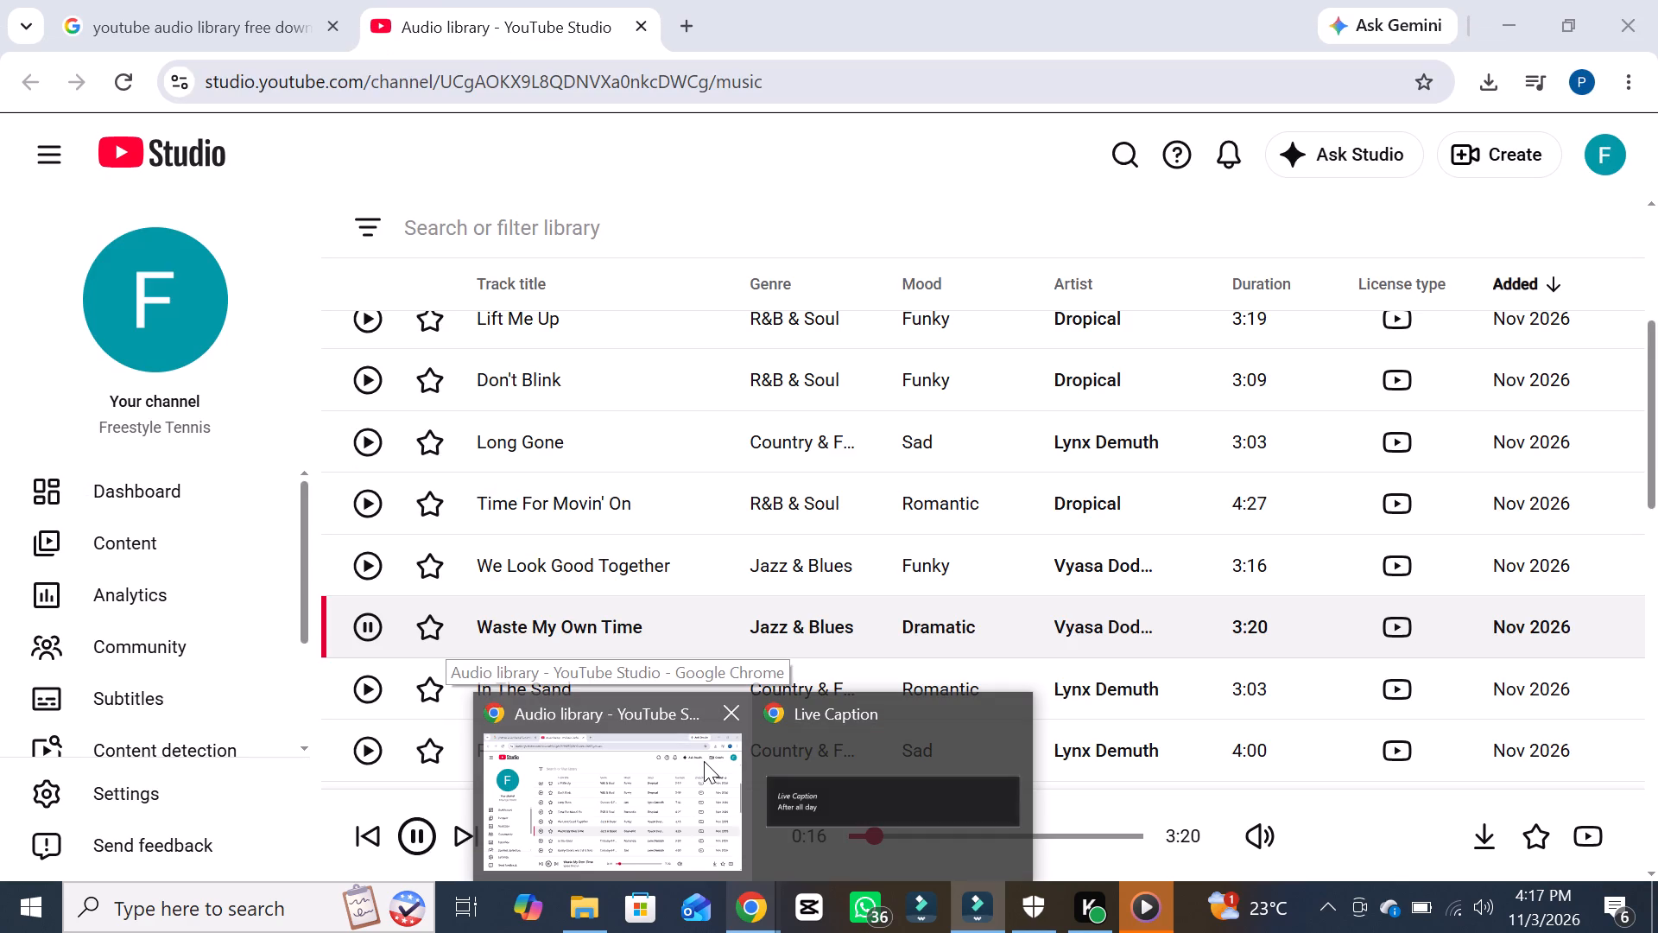
Close the Chrome window showing the YouTube Studio audio library.
left_click(727, 712)
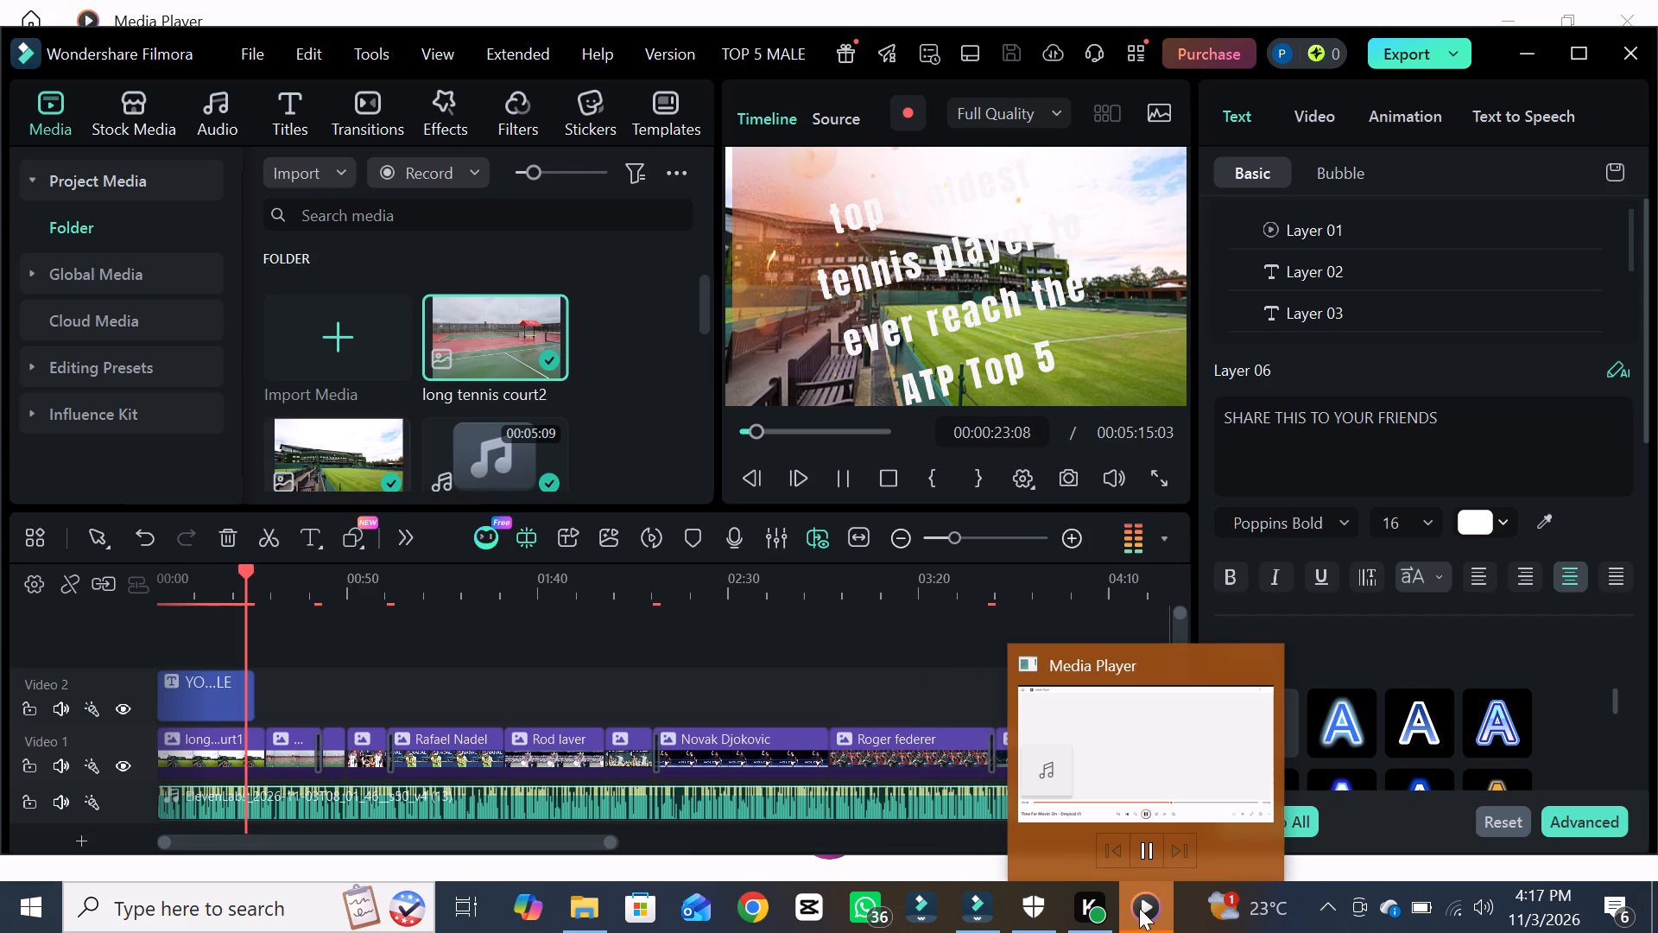
Pause the song Time For Movin' On in Media Player and close the player.
left_click(1143, 843)
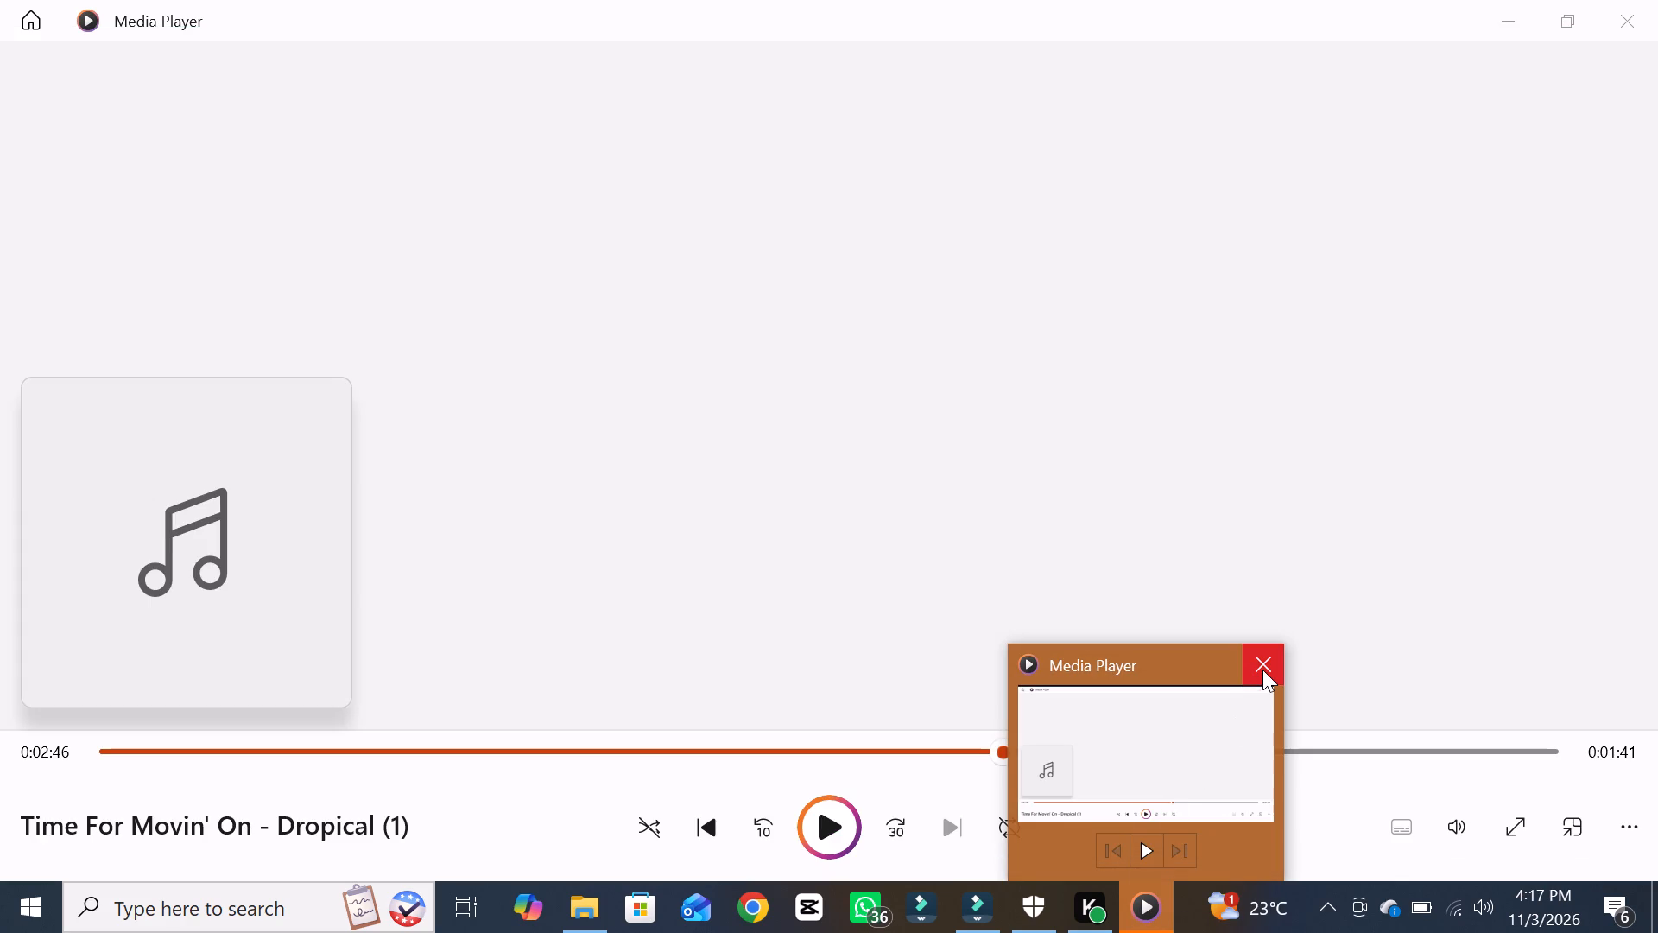
left_click(1262, 667)
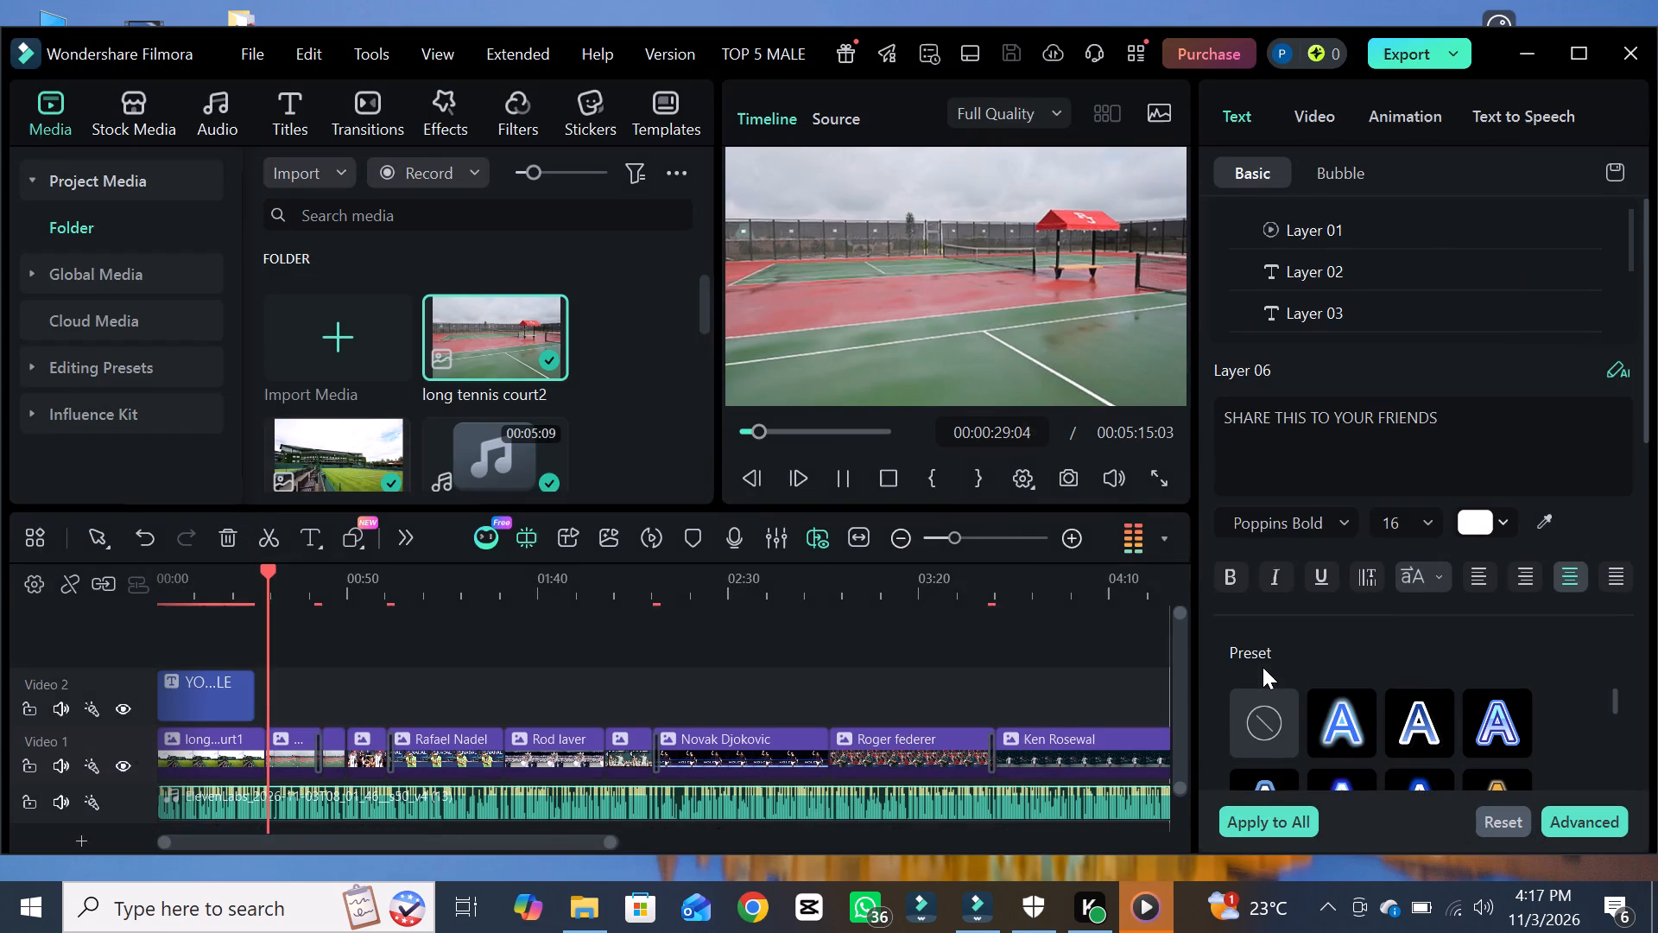
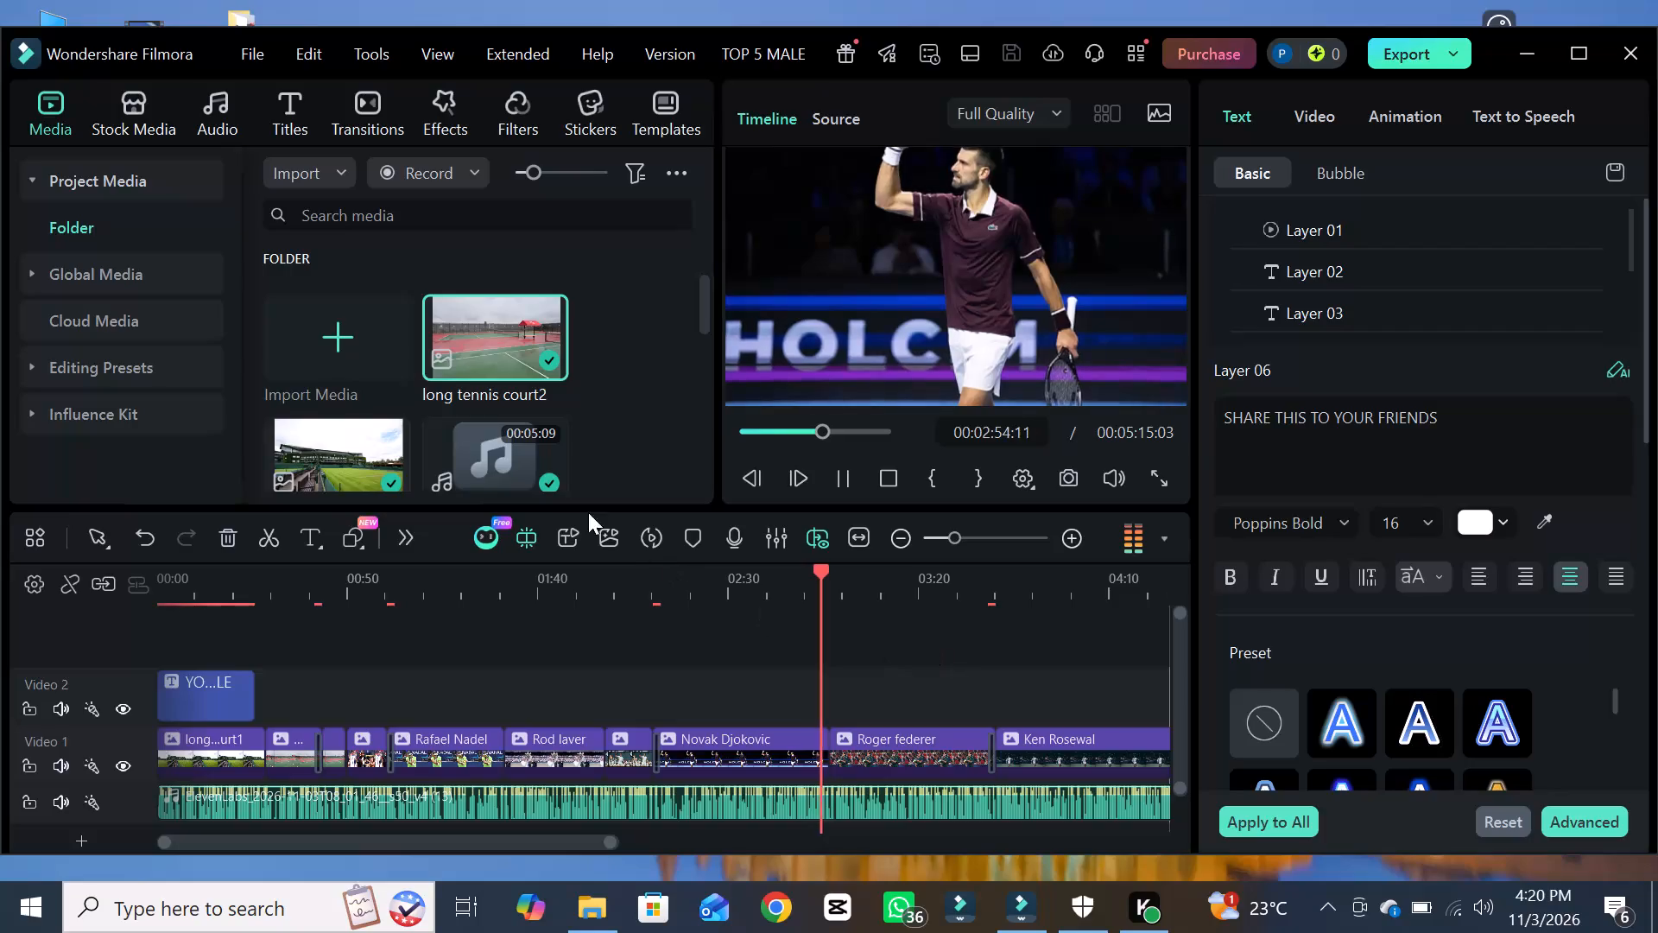
Import the song Time For Movin' On - Dropical (1) from the Downloads folder into the project media.
double_click(360, 350)
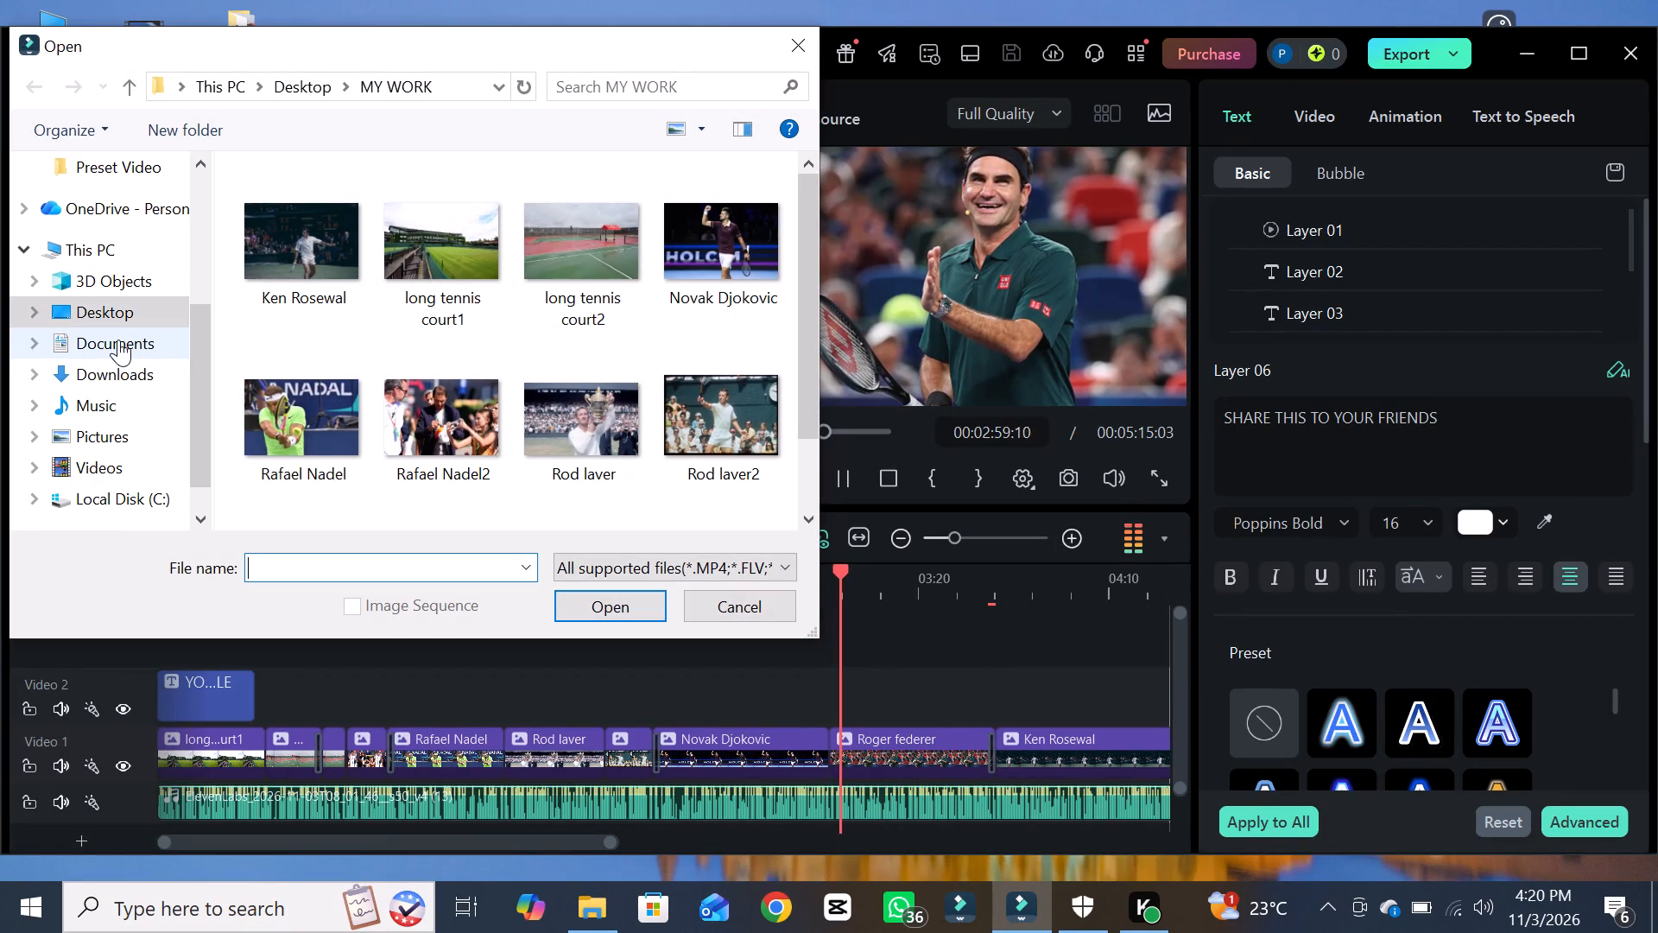
double_click(112, 379)
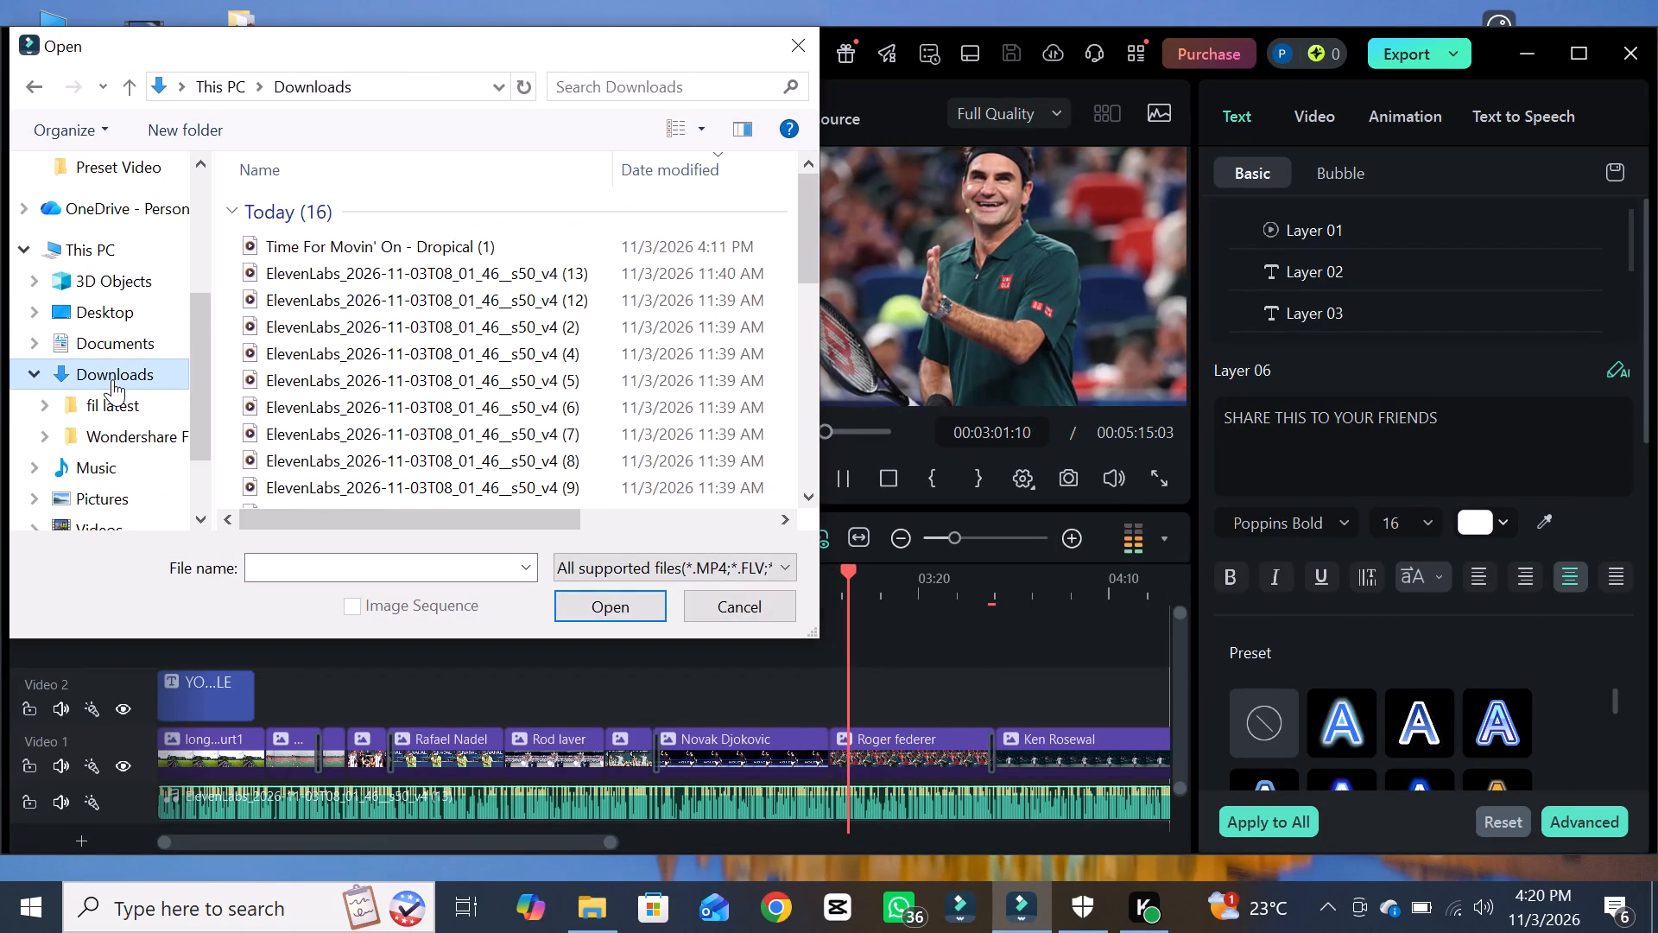
double_click(266, 247)
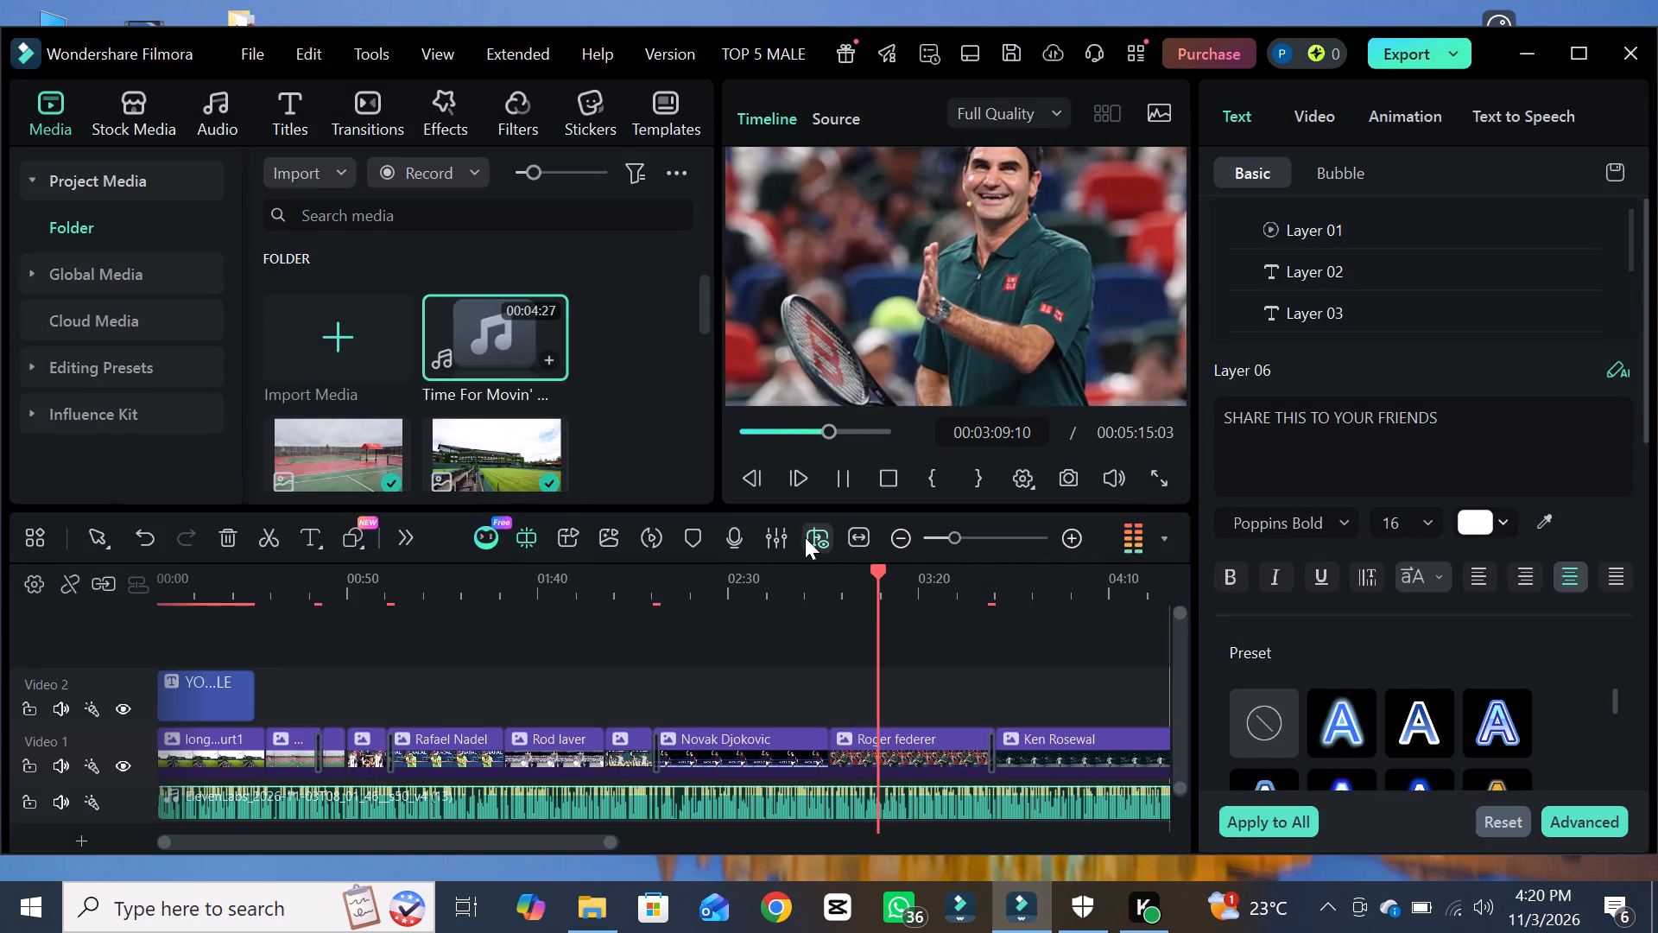
Place the Time For Movin' On song on a new audio track below the voiceover, starting at the beginning of the timeline.
left_click_drag(1180, 730, 1171, 753)
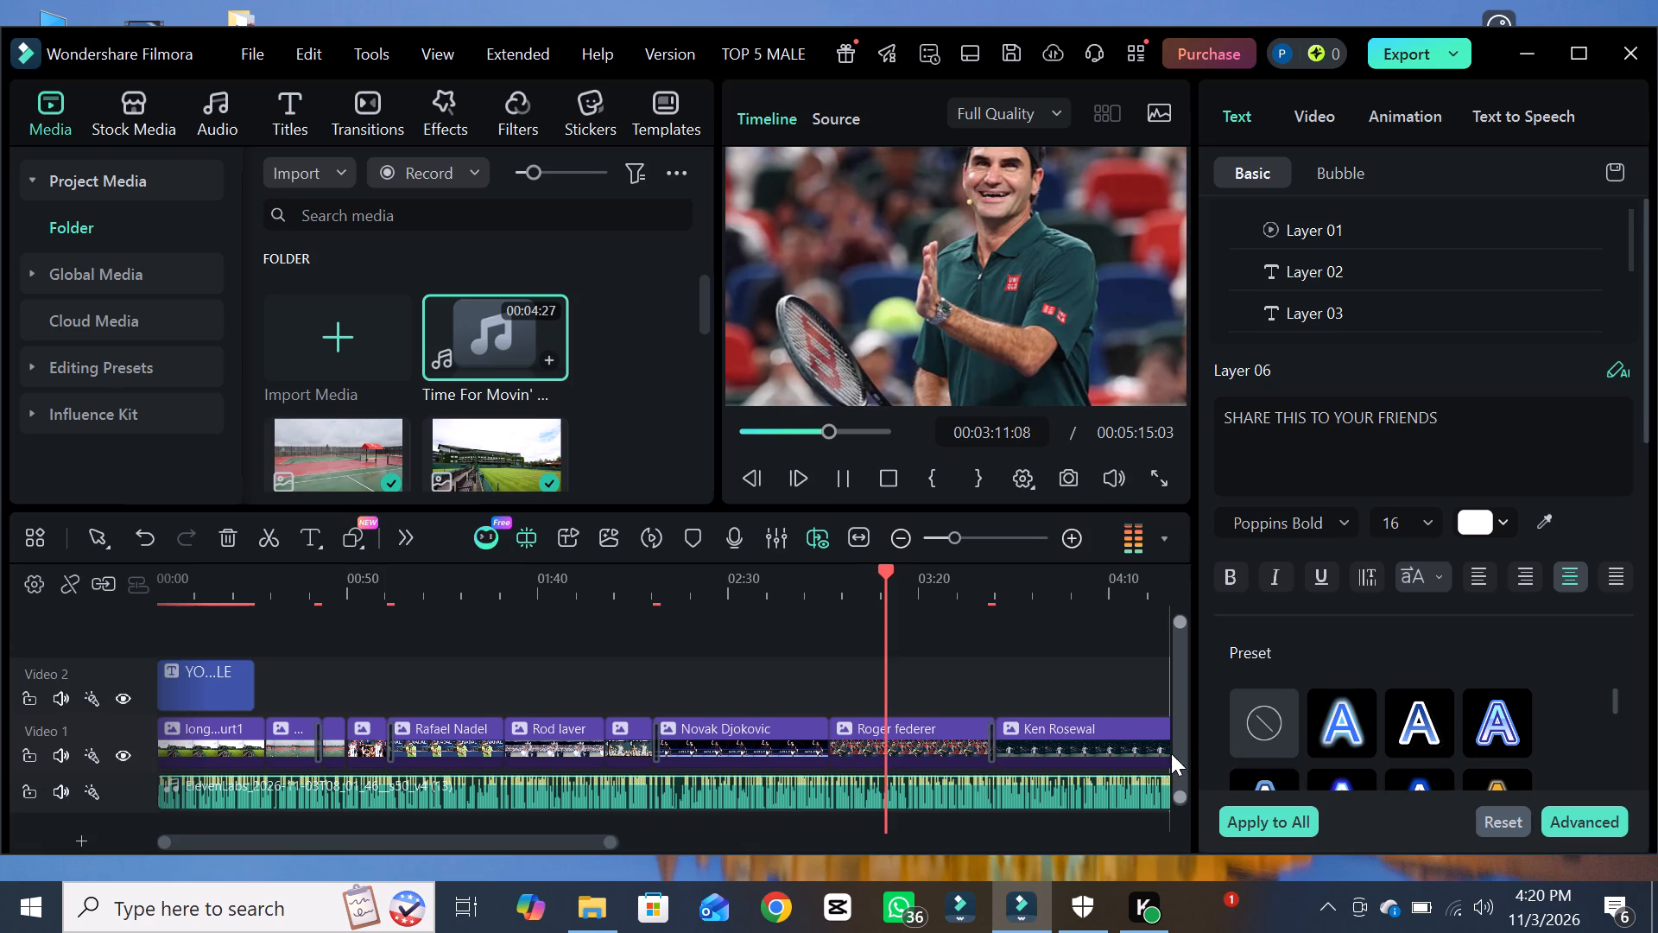
left_click_drag(1171, 753, 1177, 794)
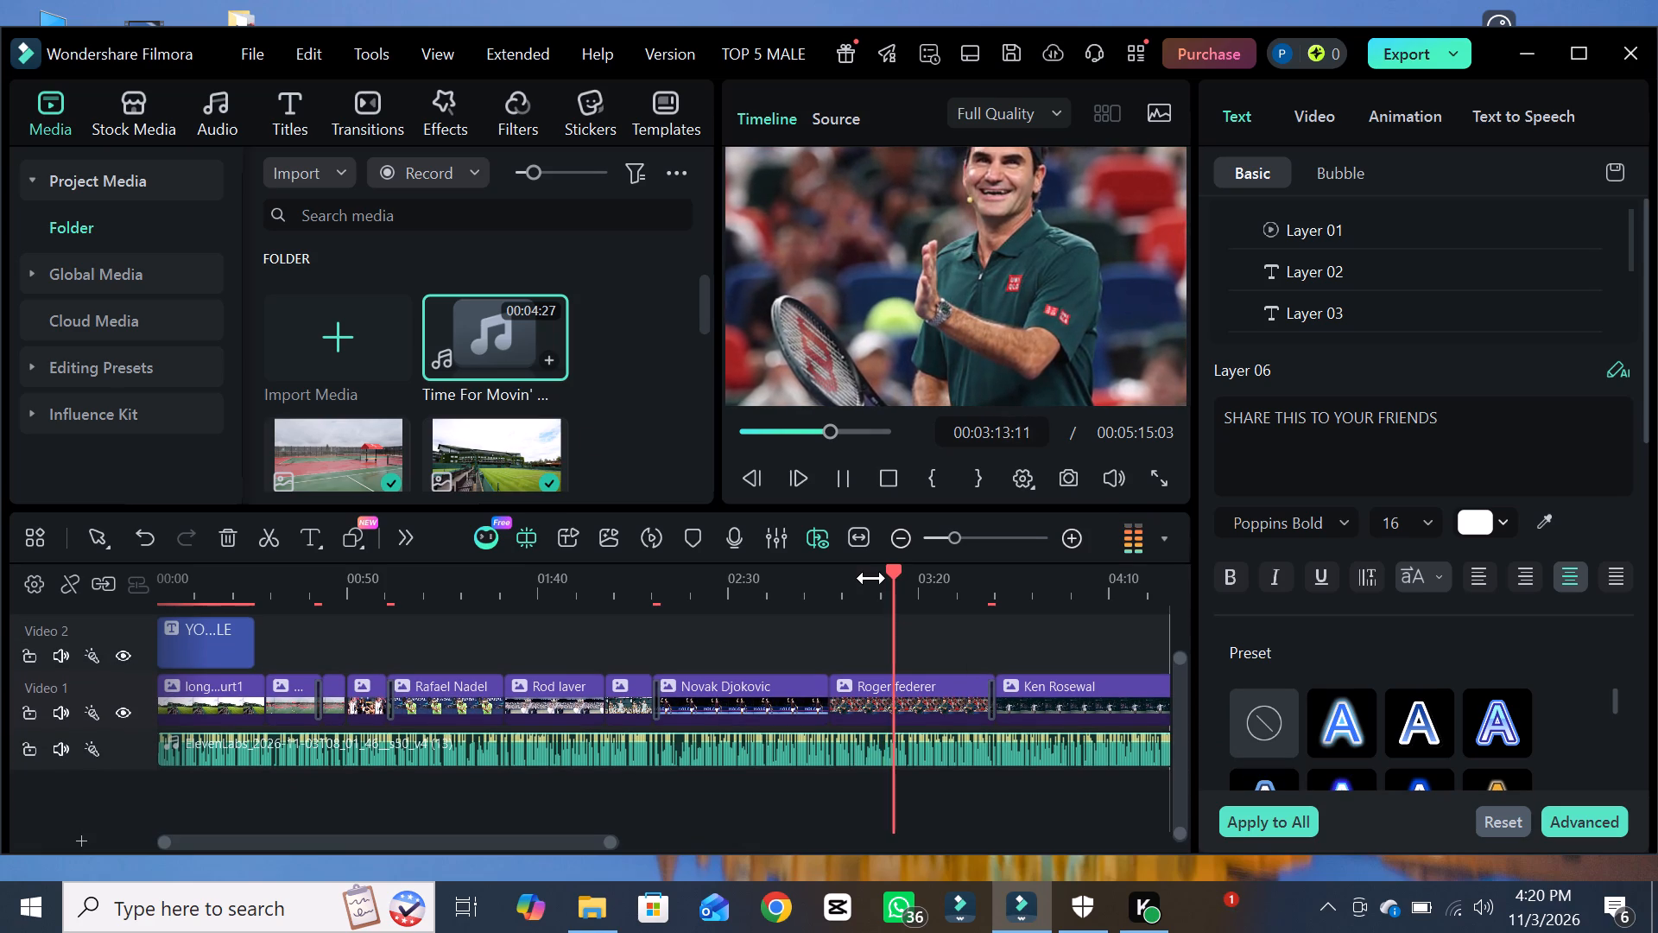
left_click_drag(507, 355, 462, 497)
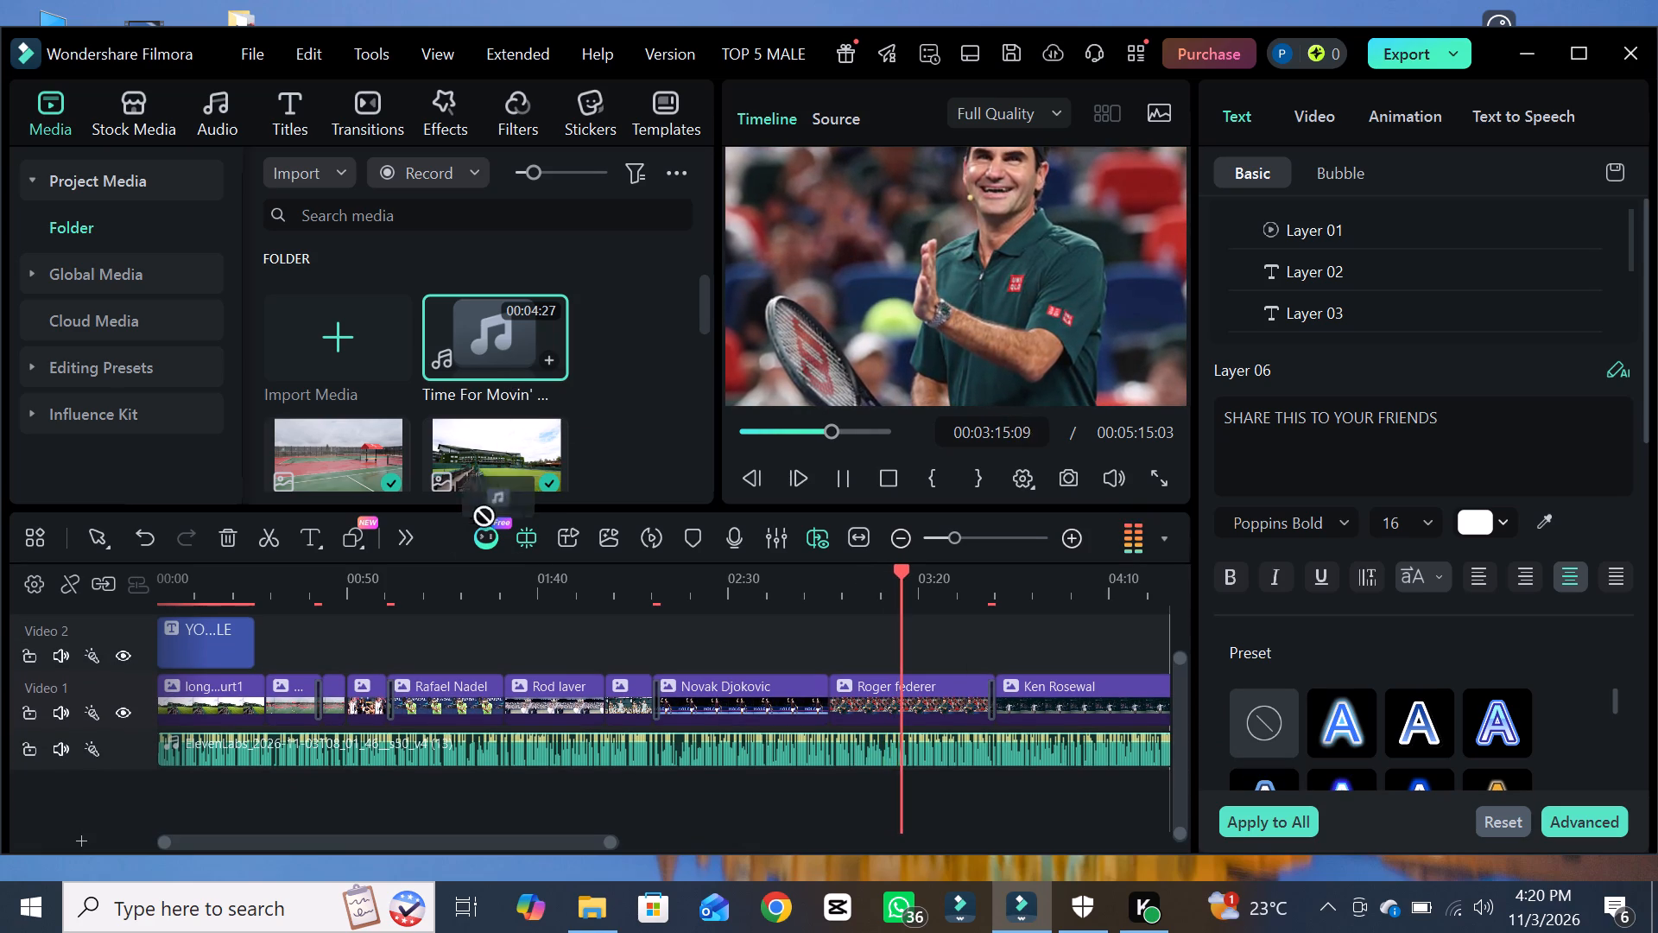
left_click_drag(462, 497, 178, 799)
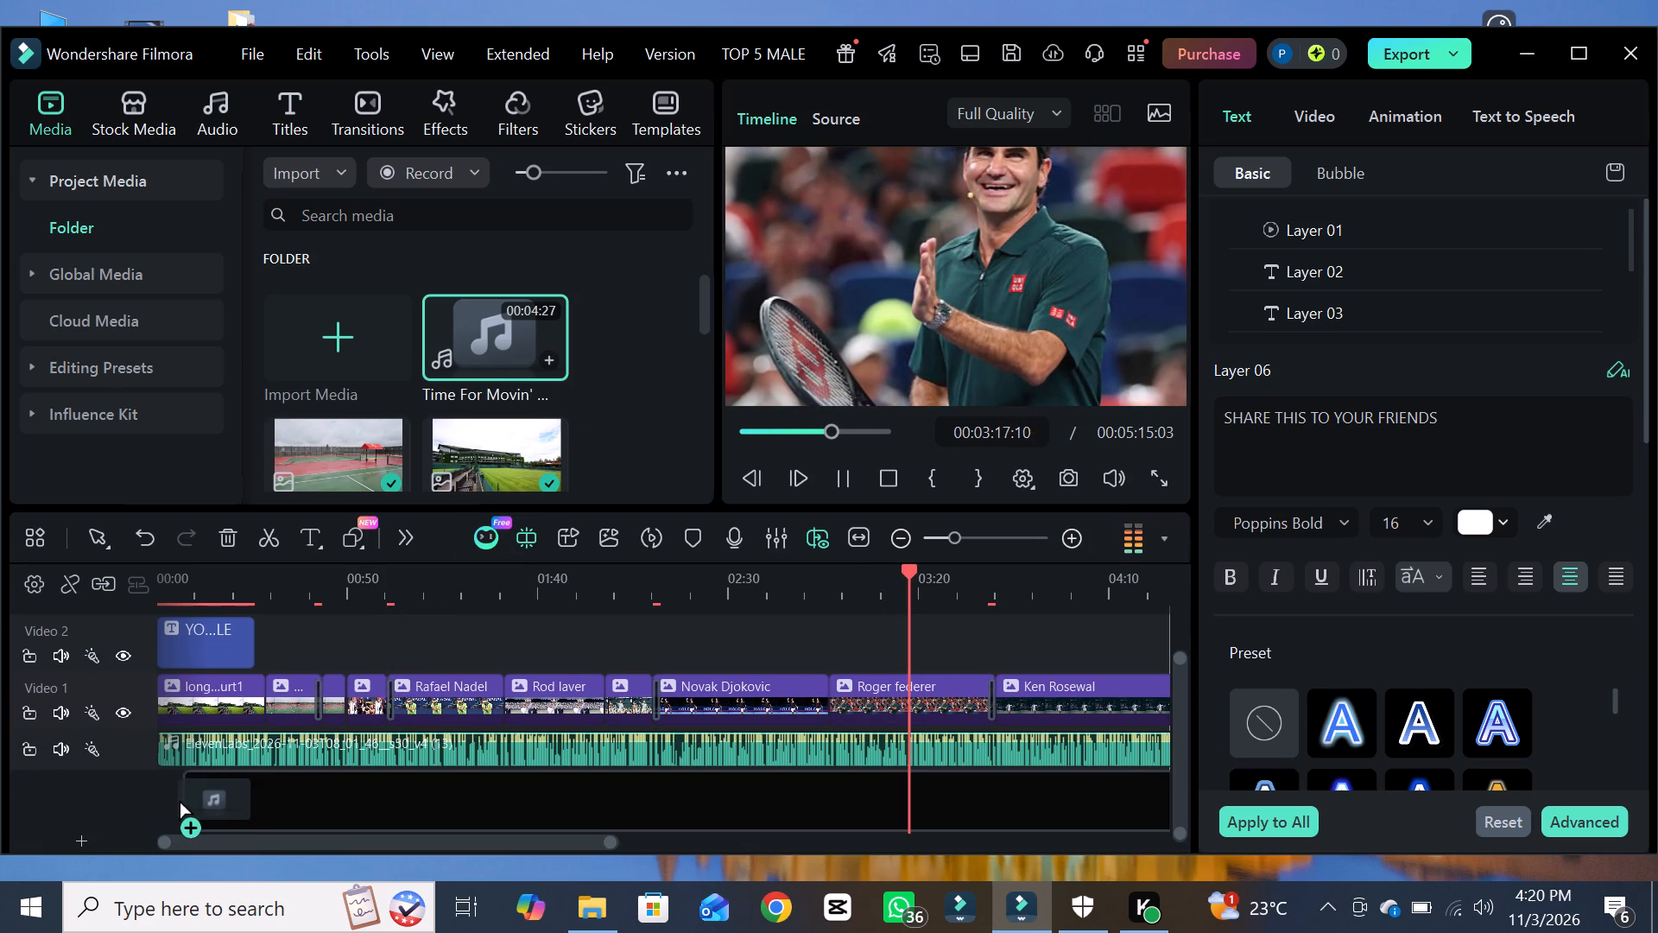
left_click_drag(178, 799, 131, 792)
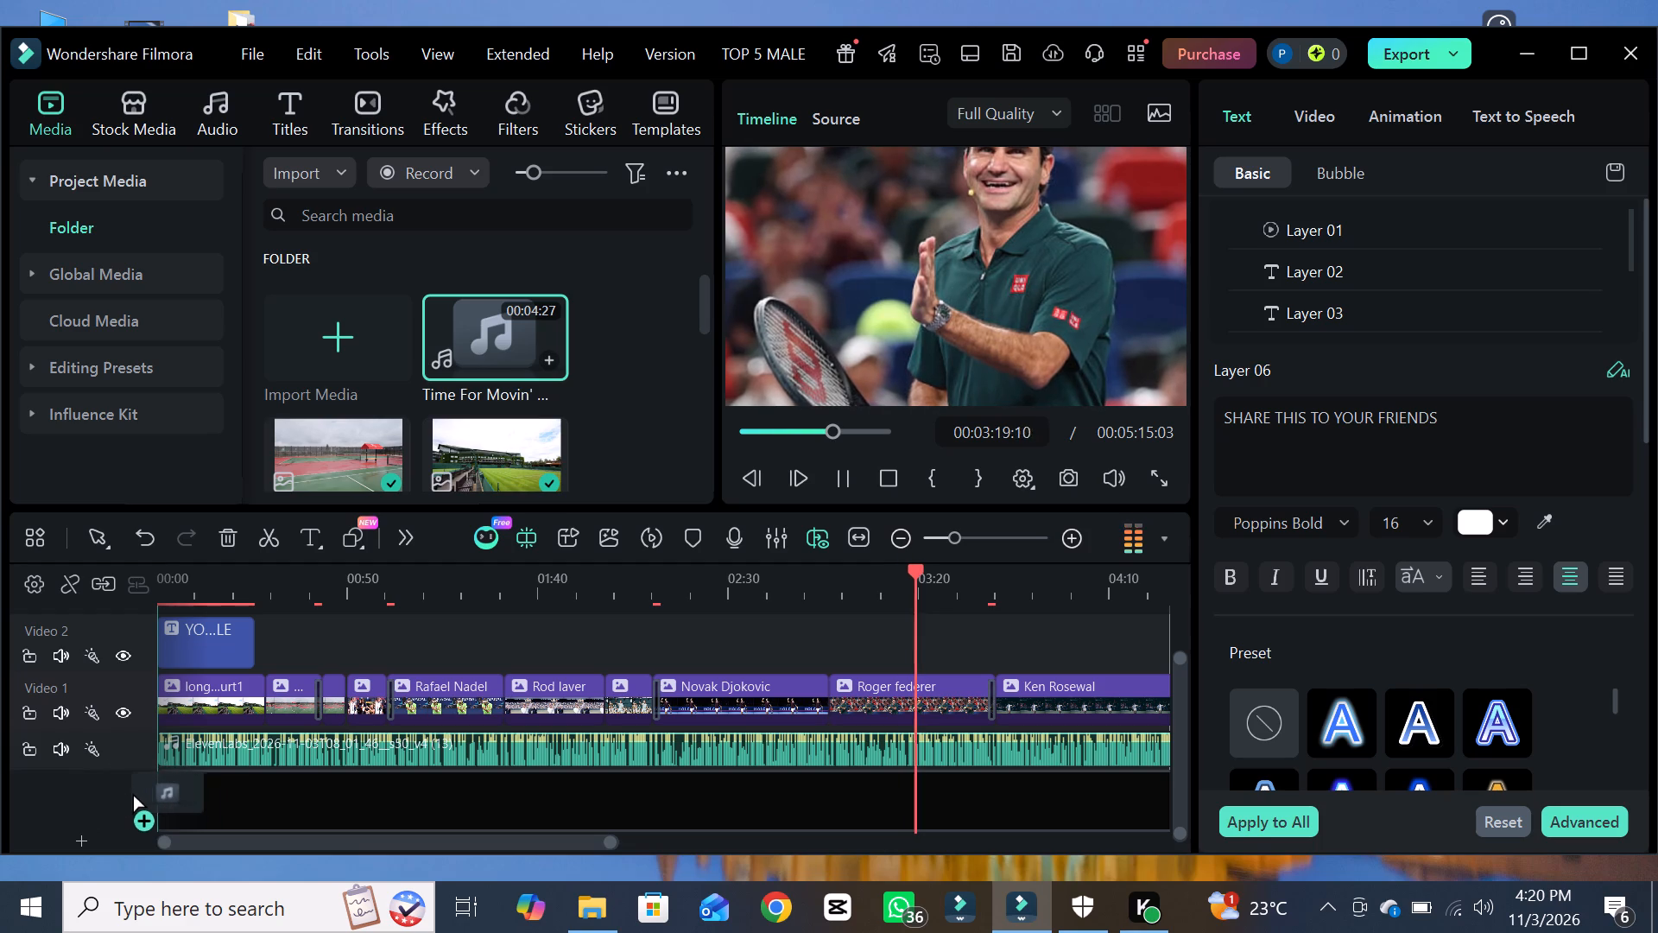
left_click_drag(131, 792, 162, 792)
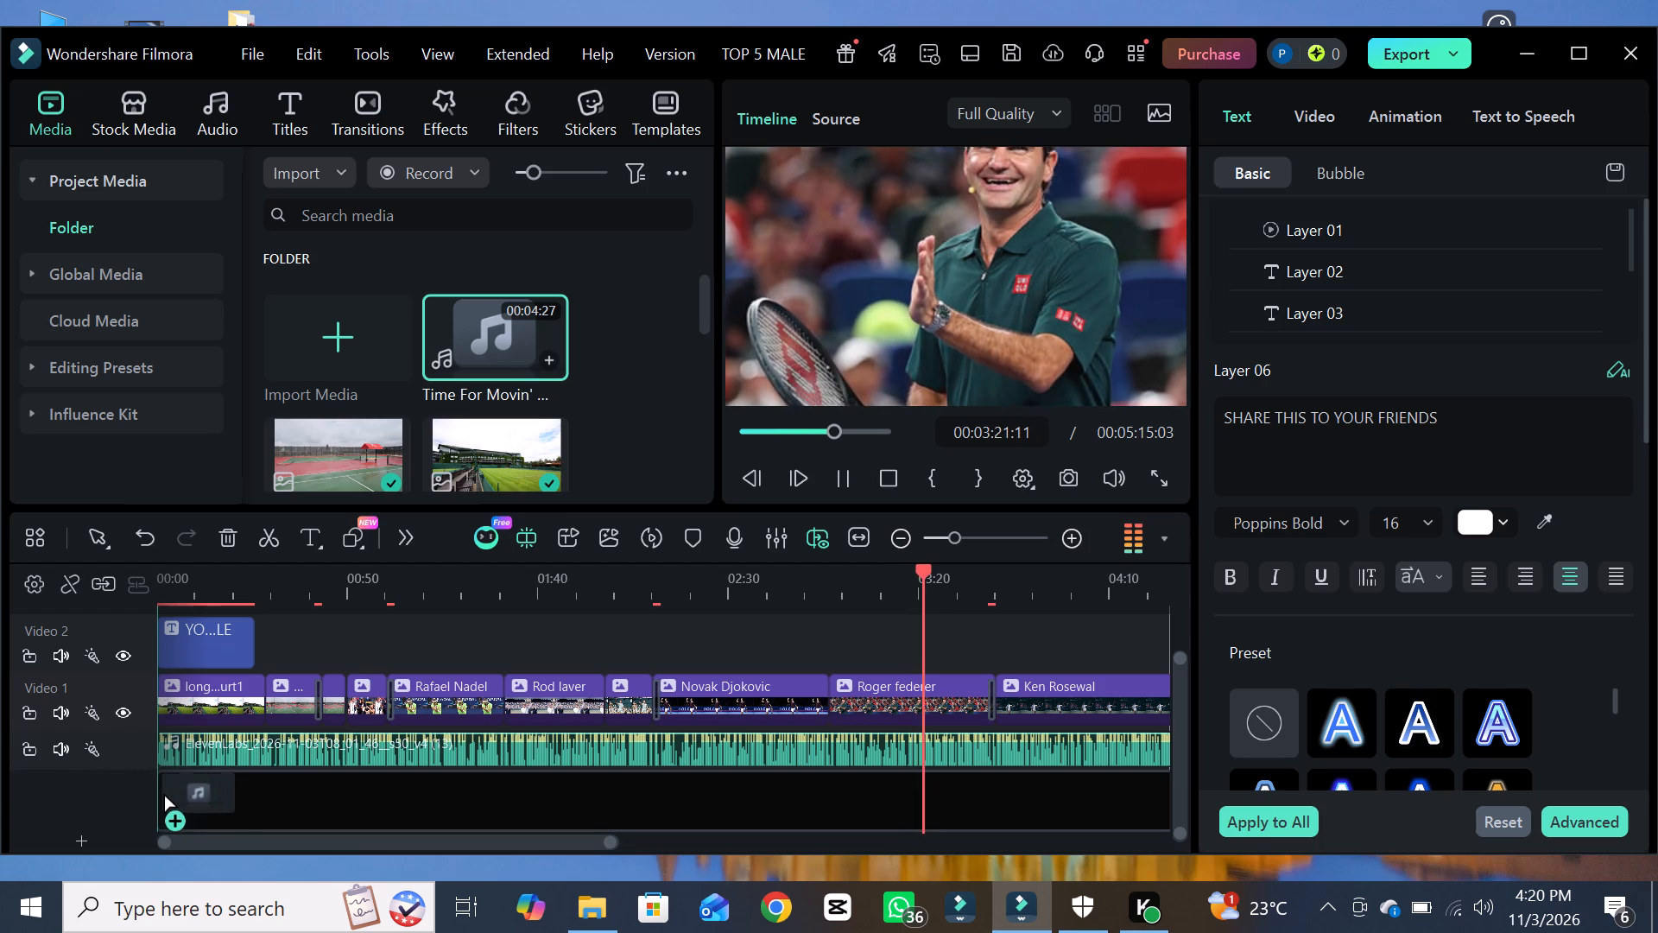
left_click(162, 792)
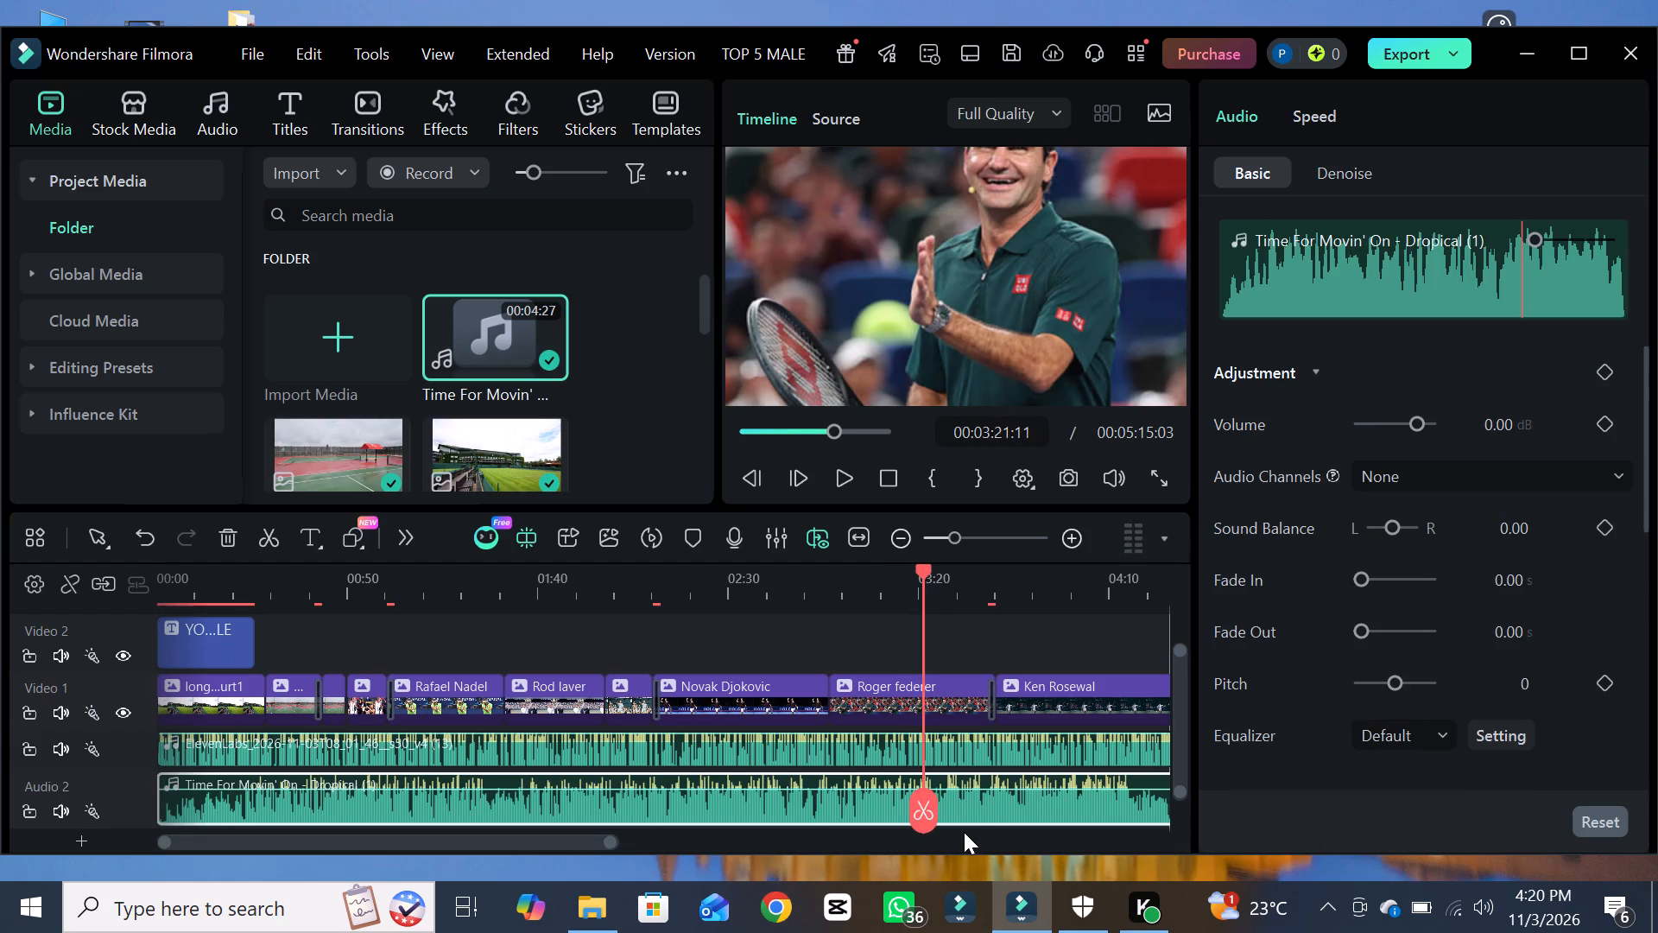
Return the playhead to the start of the timeline and play the video with the added music.
left_click_drag(918, 814, 895, 820)
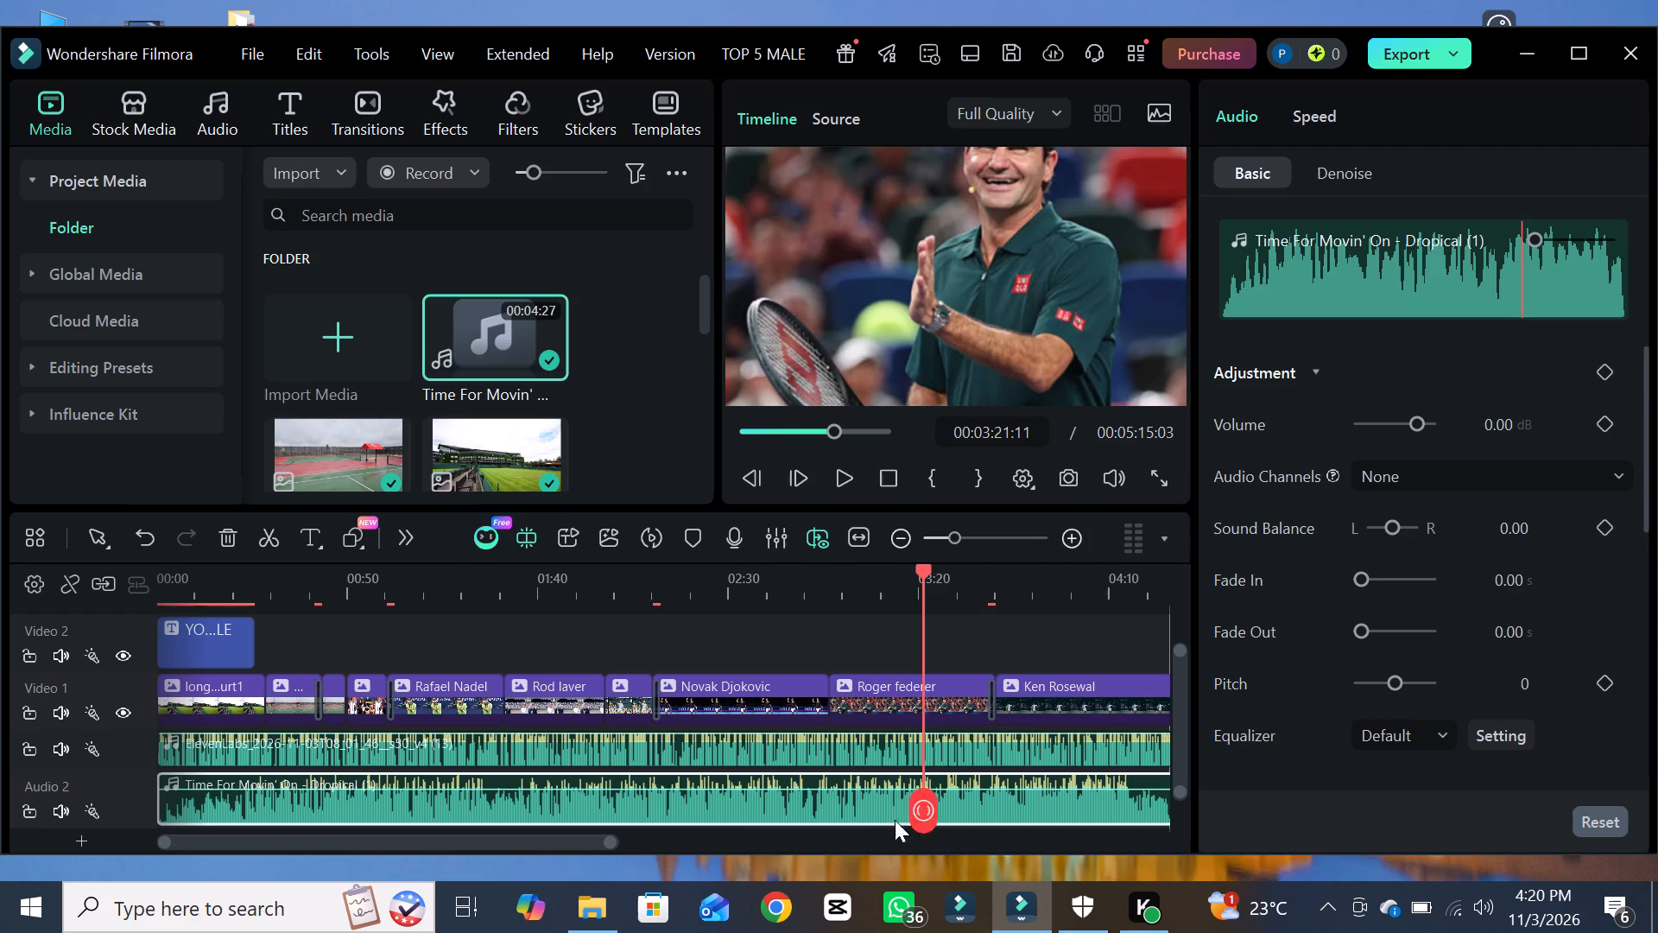
left_click_drag(895, 820, 468, 924)
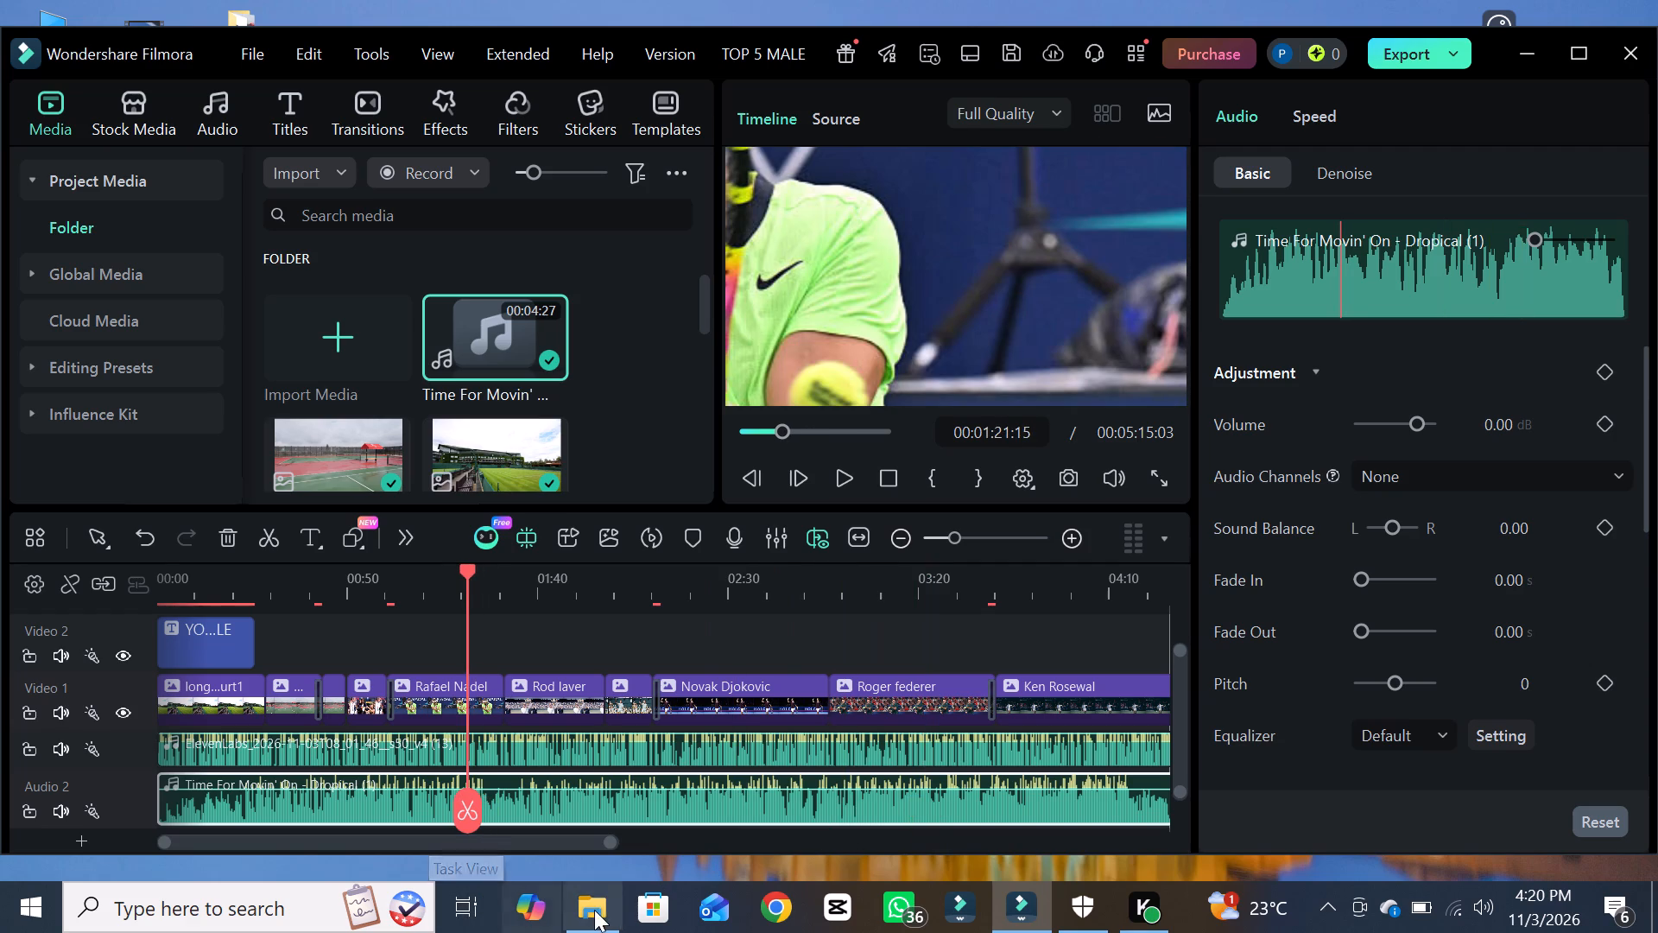
left_click_drag(468, 821, 257, 856)
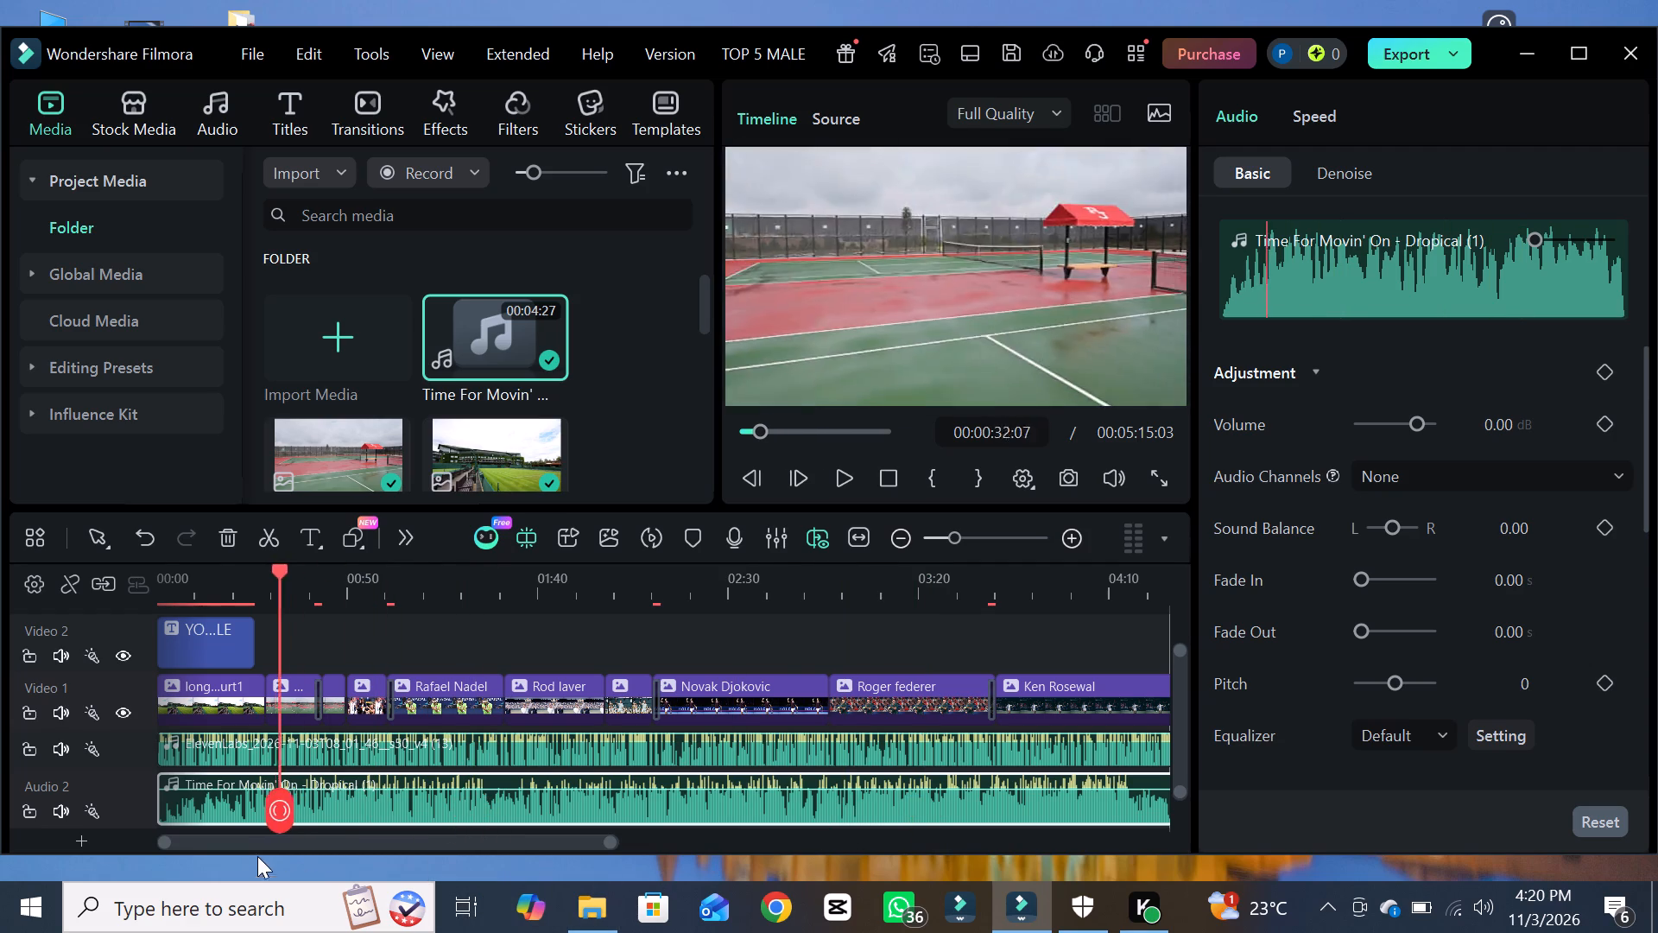
left_click_drag(257, 856, 25, 870)
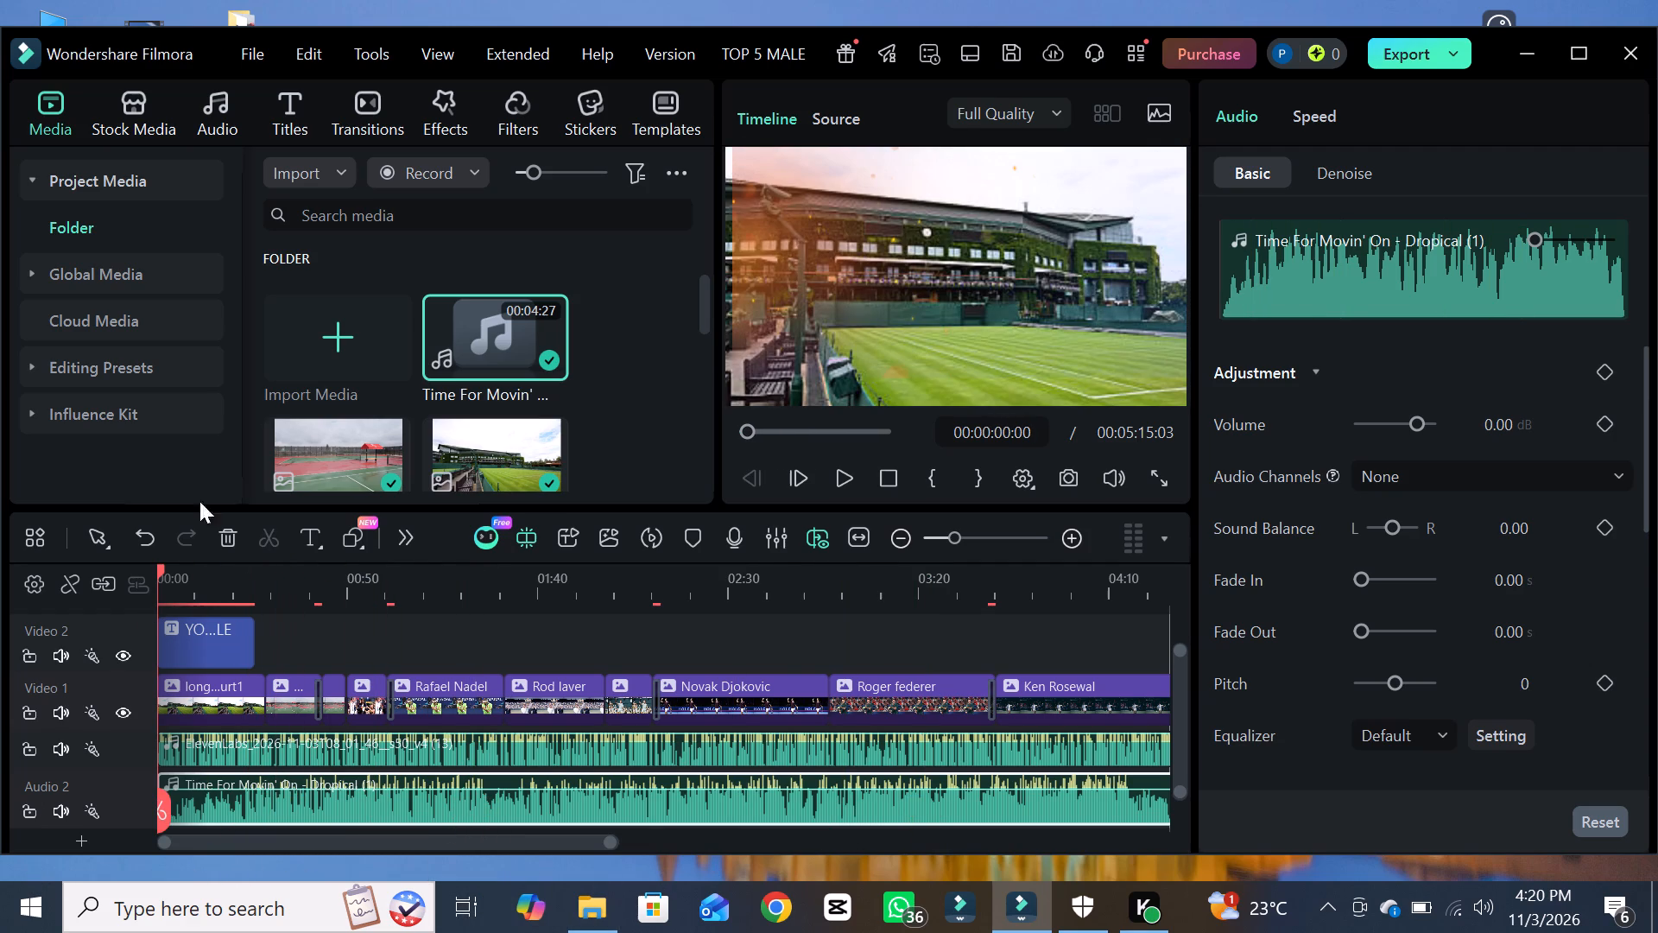
left_click(845, 475)
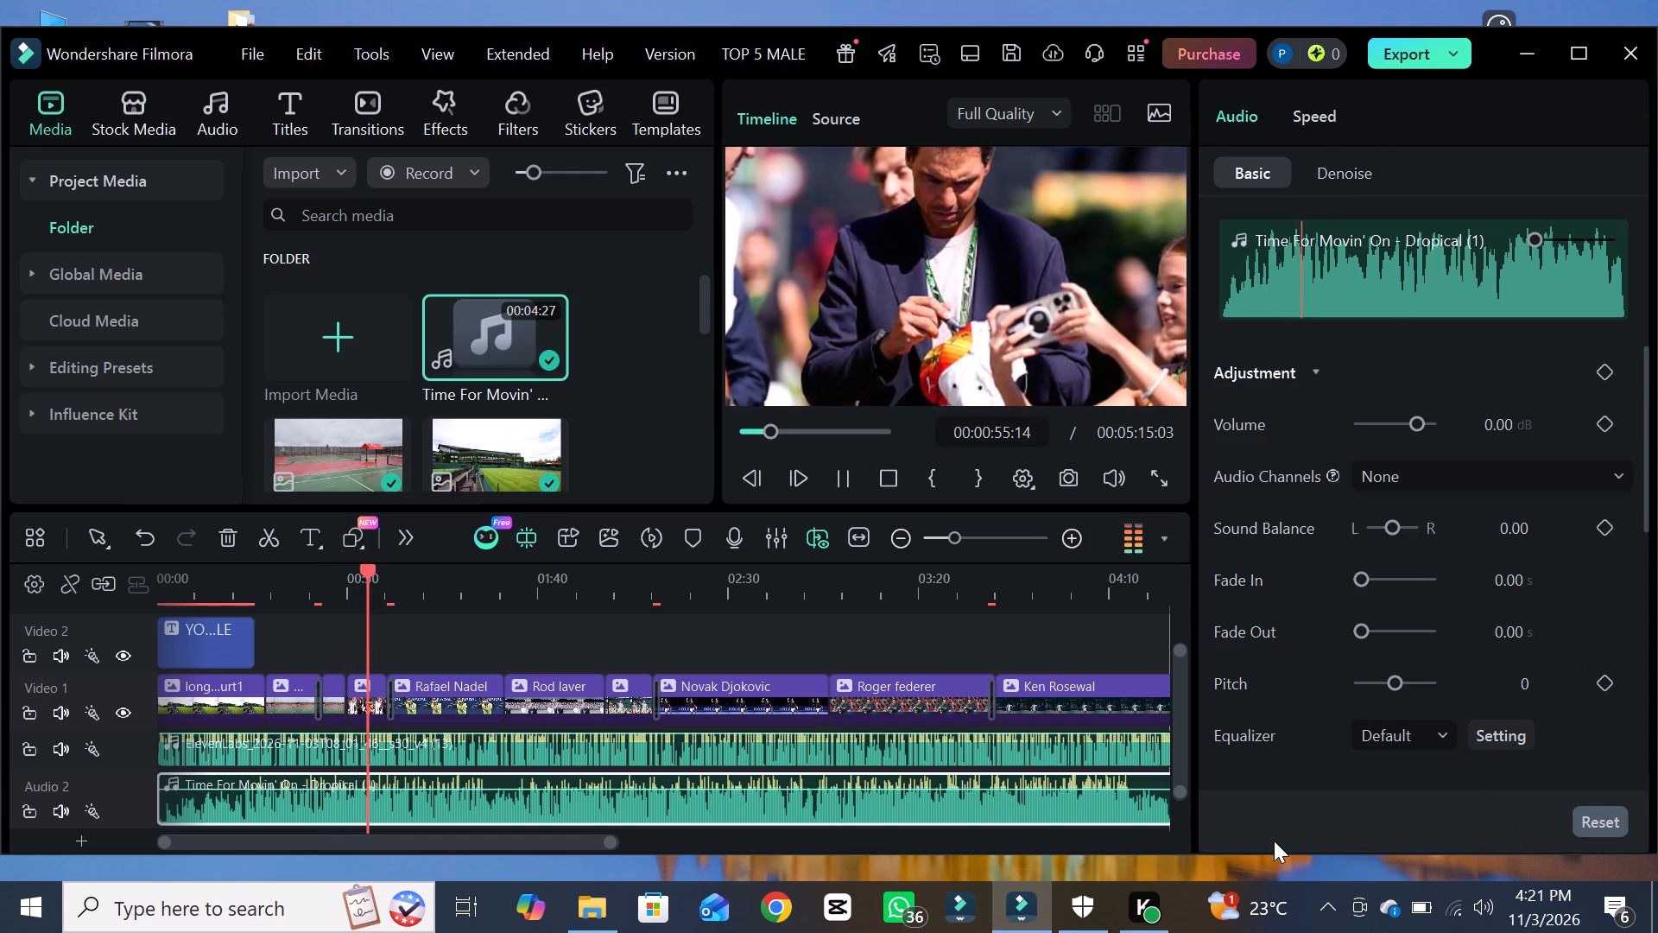
Turn on Audio Ducking for the Time For Movin' On music clip.
left_click(1187, 763)
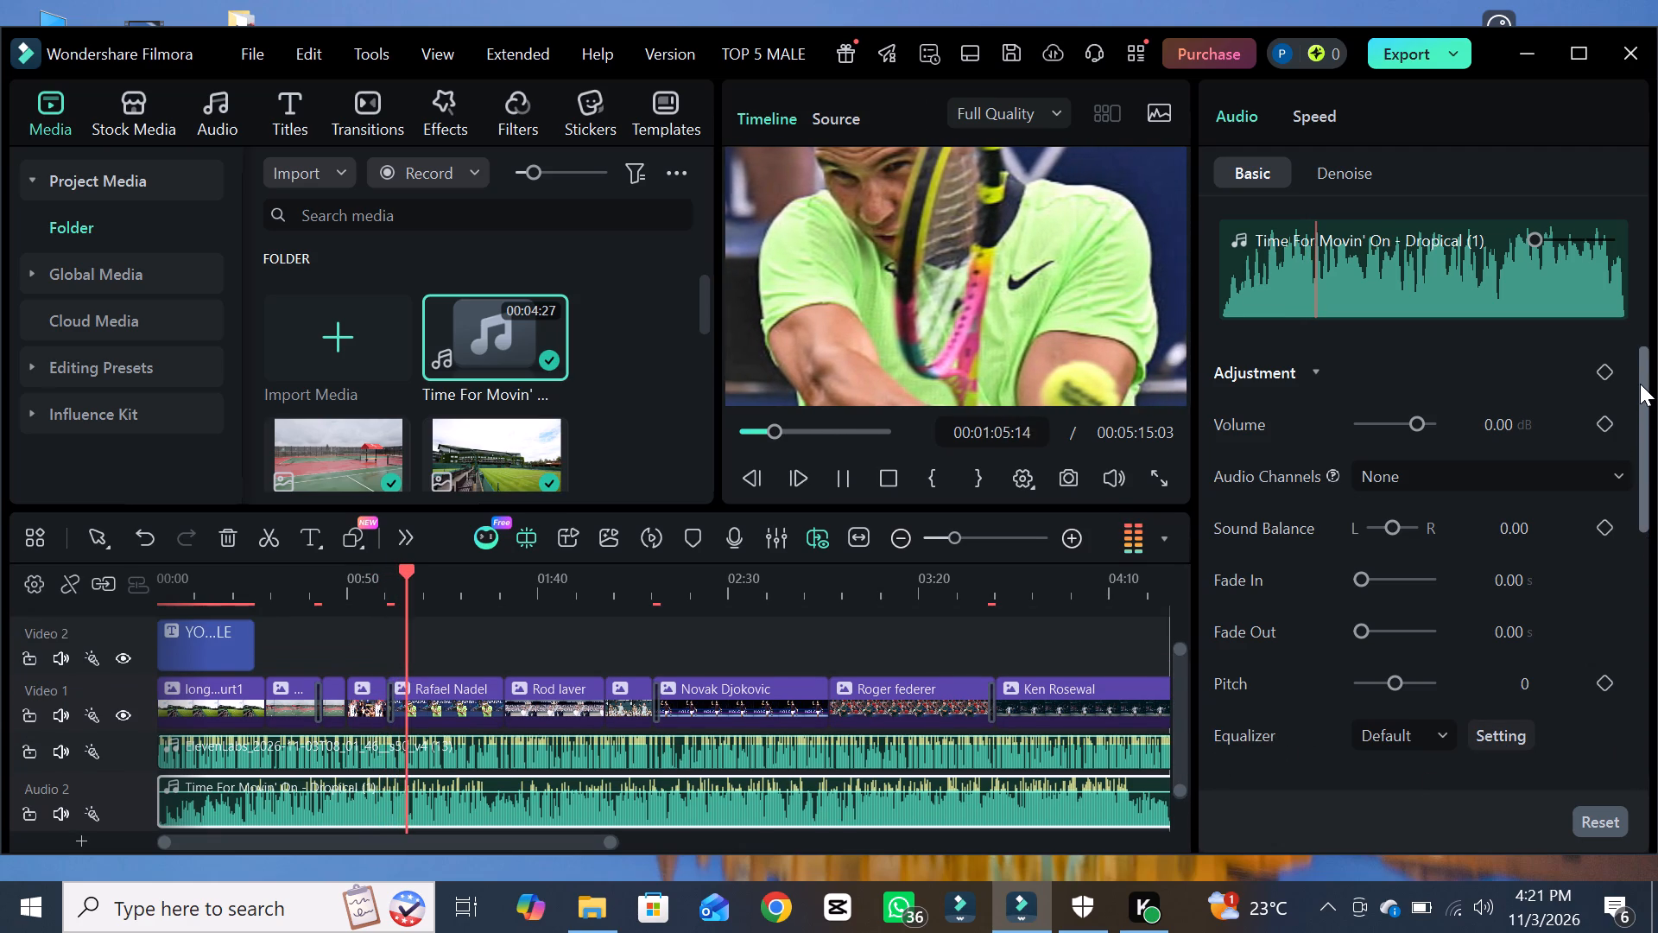
left_click_drag(1640, 384, 1650, 482)
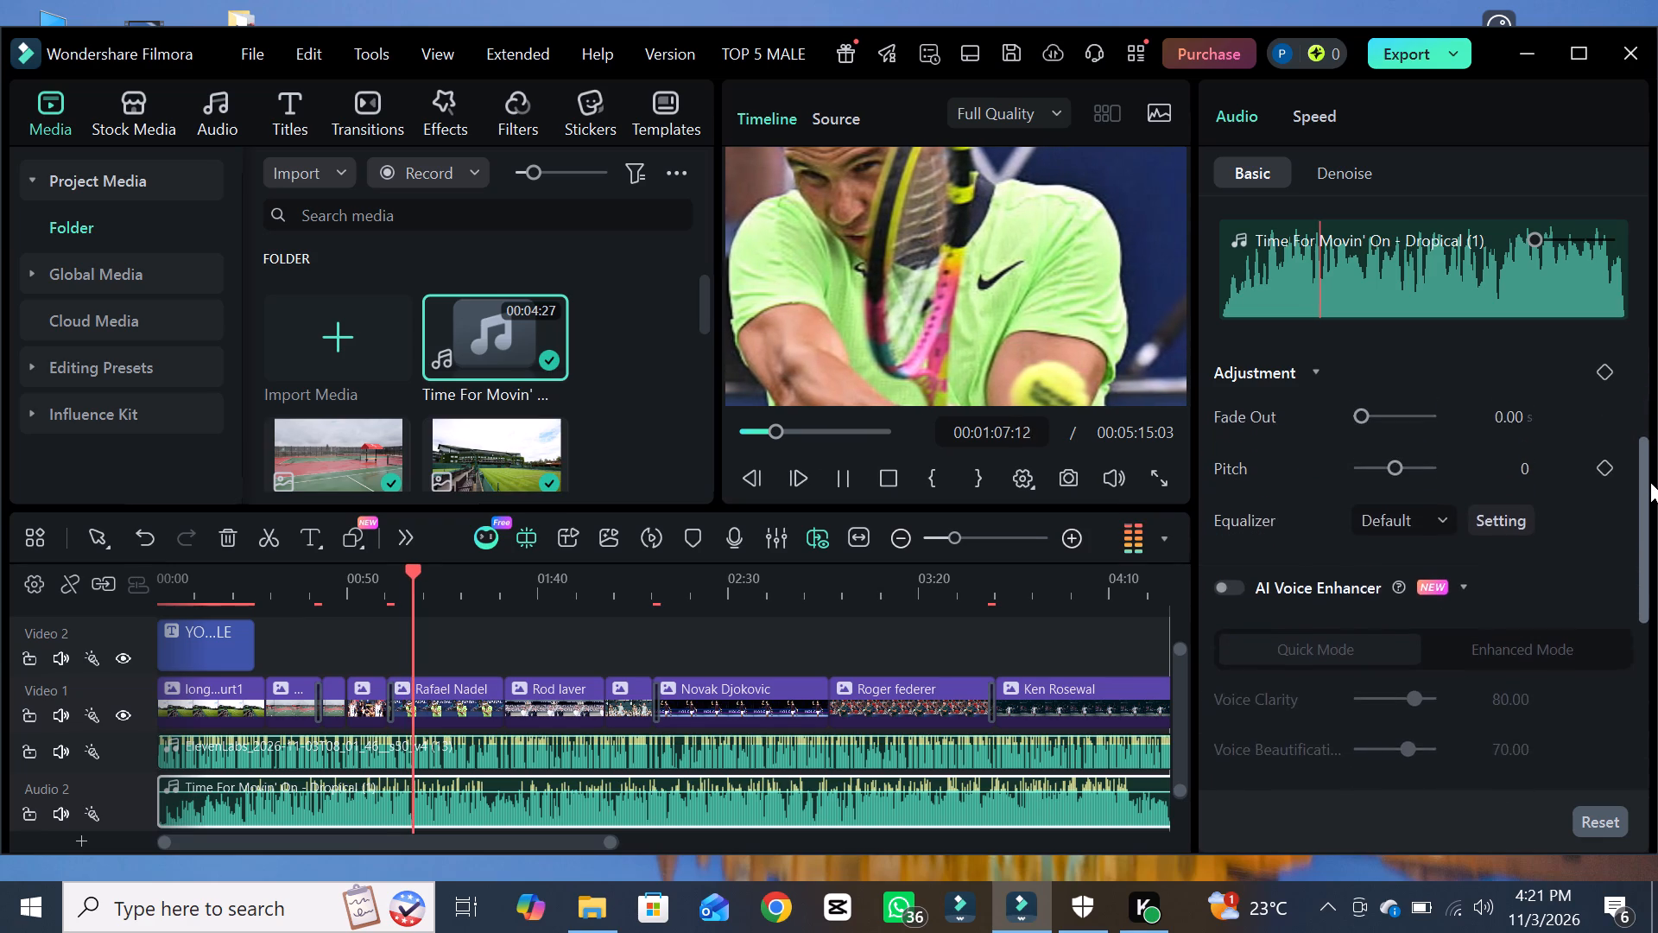
left_click_drag(1650, 482, 1655, 521)
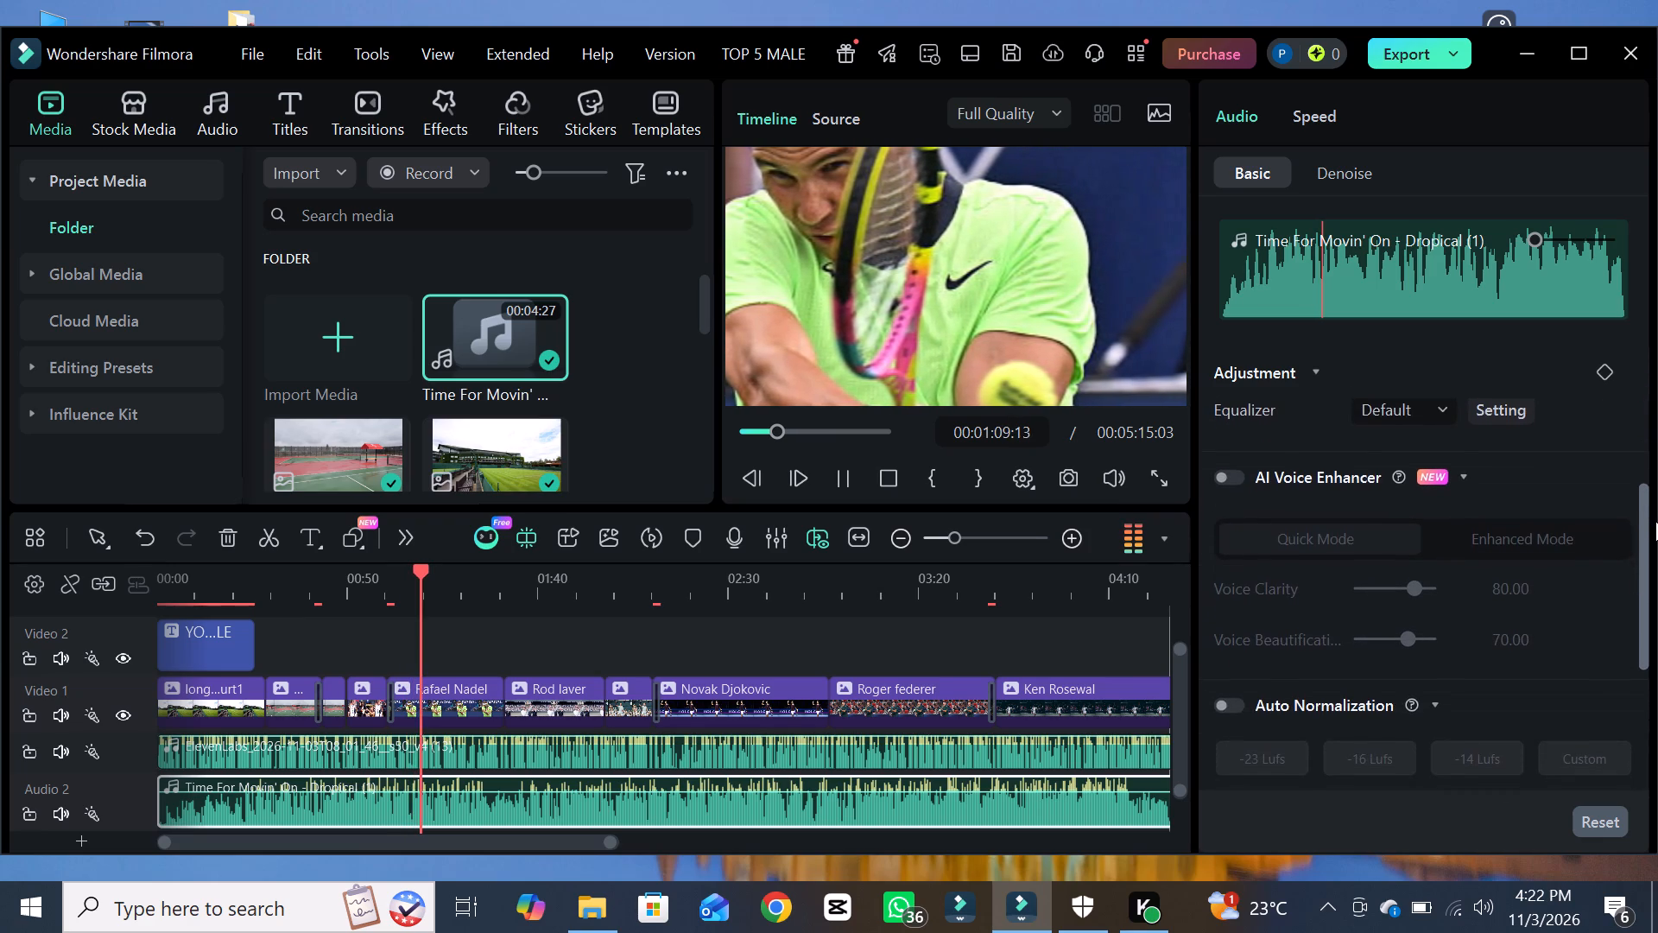
left_click_drag(1655, 521, 1657, 568)
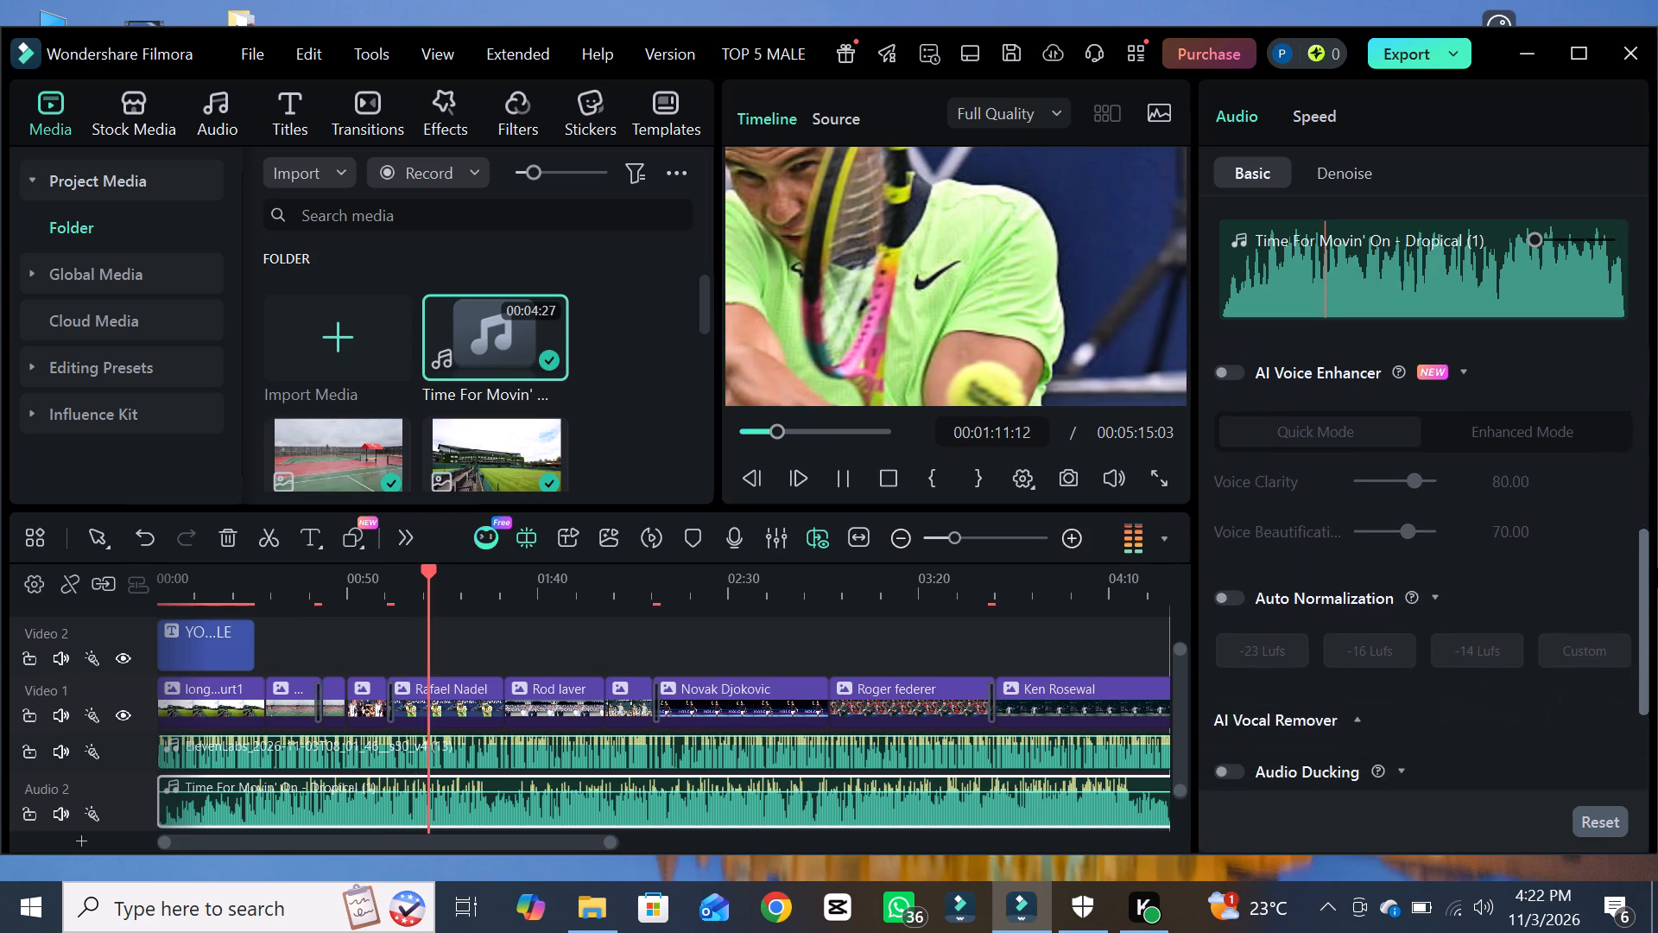
left_click_drag(1657, 568, 1657, 577)
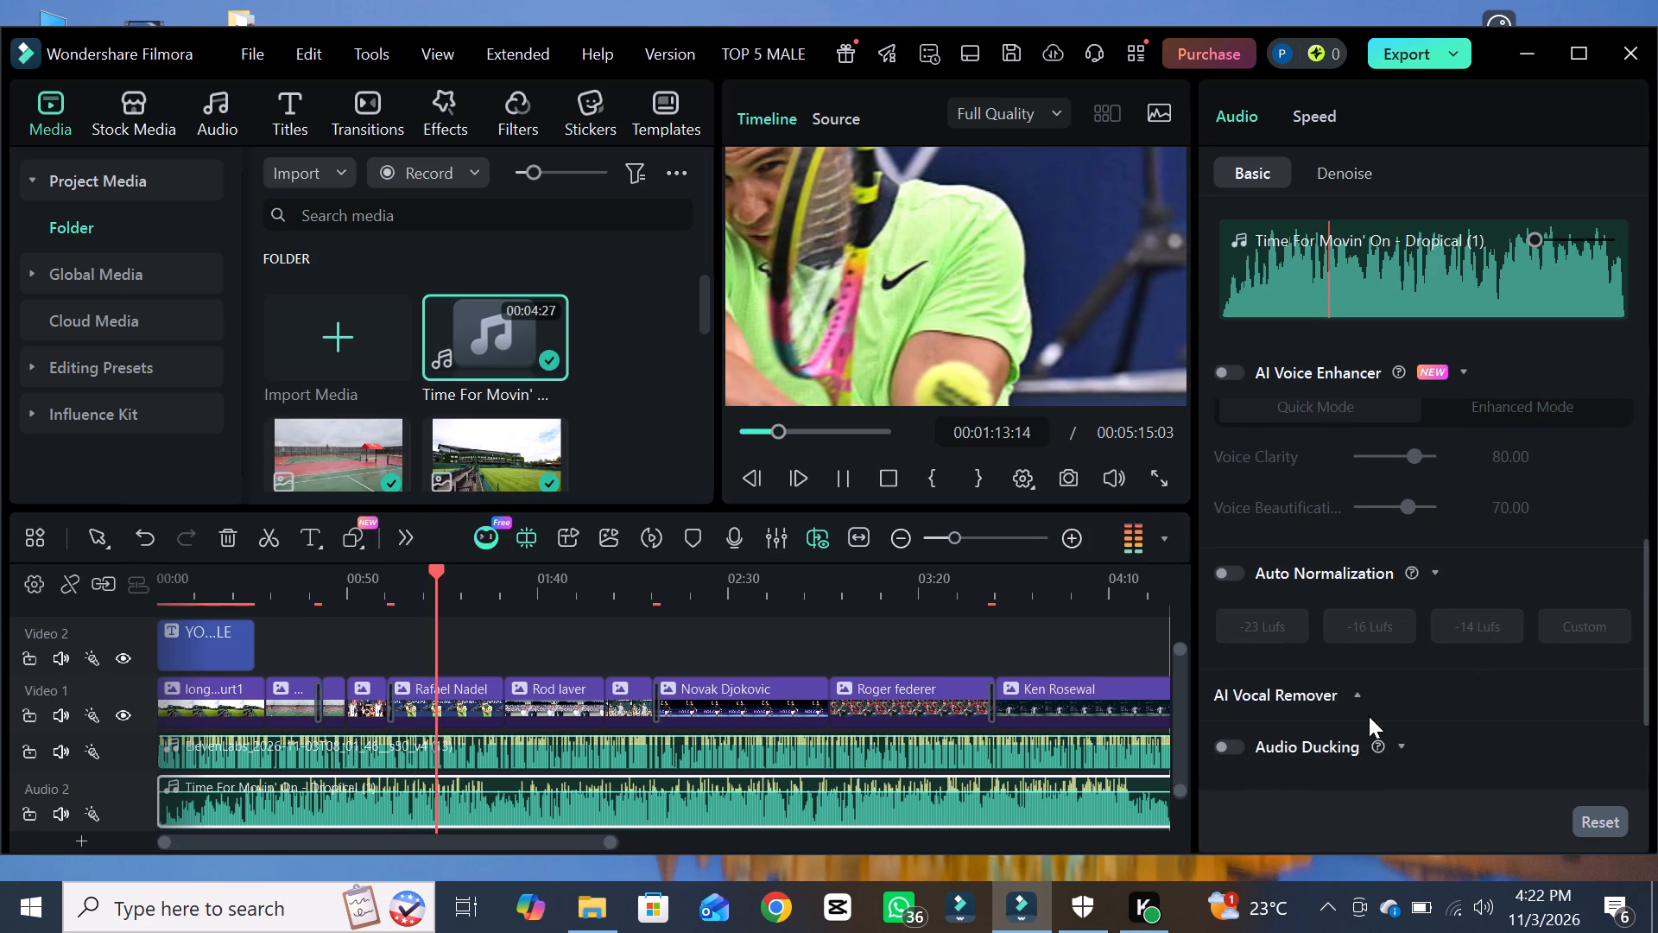
double_click(1247, 747)
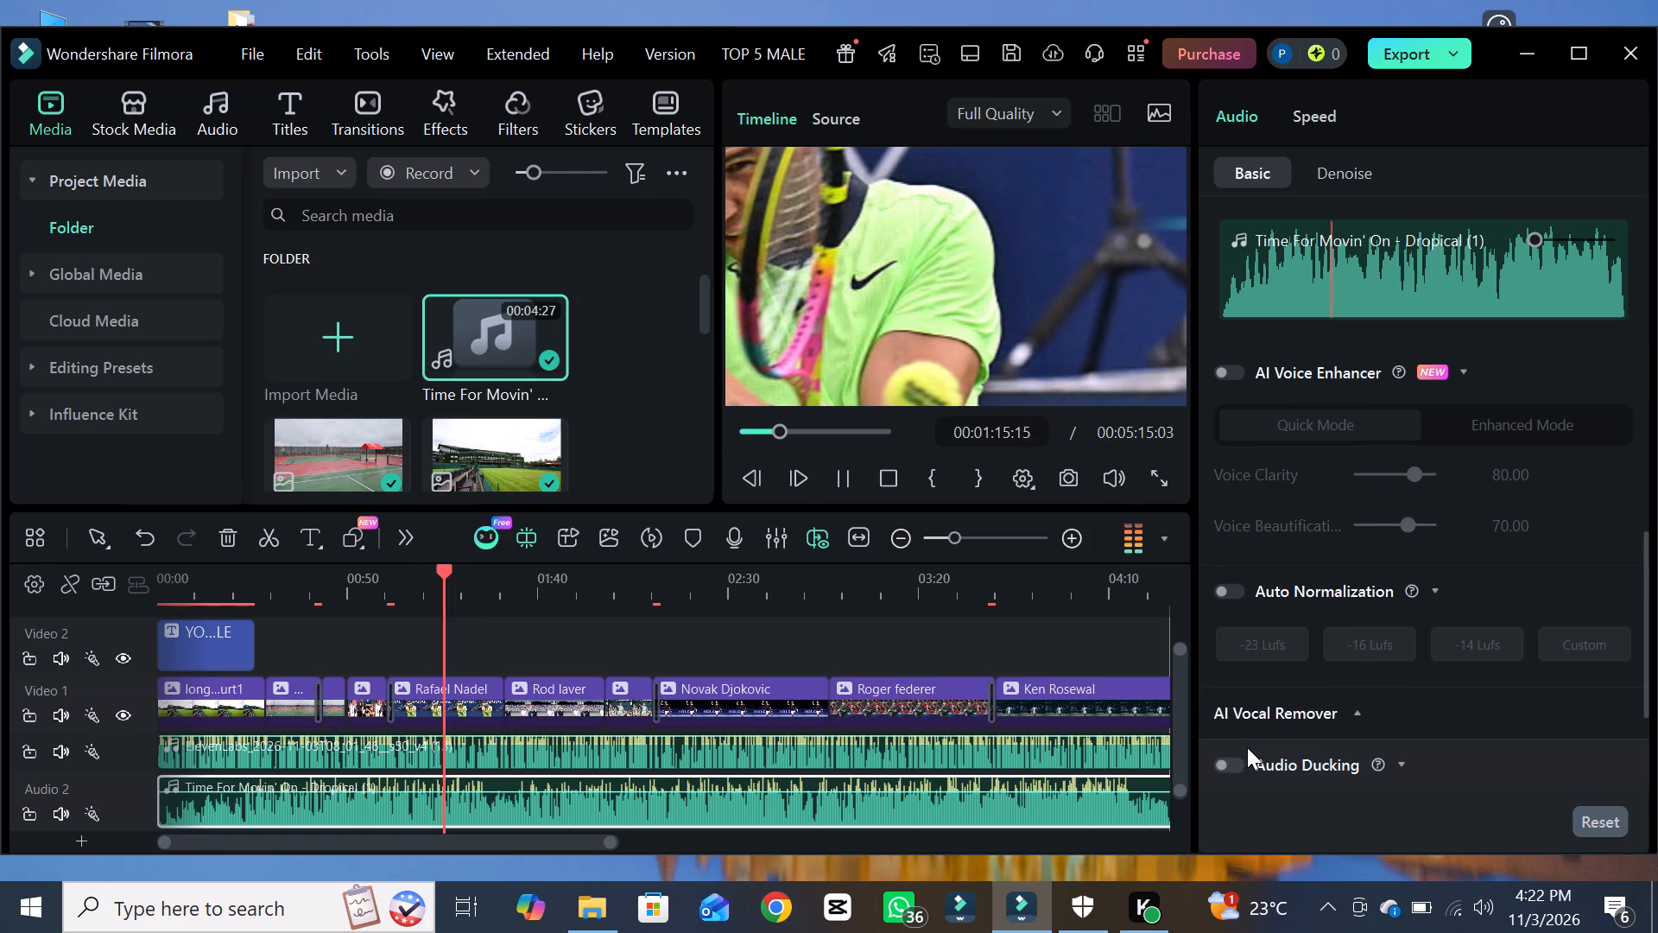
double_click(1230, 753)
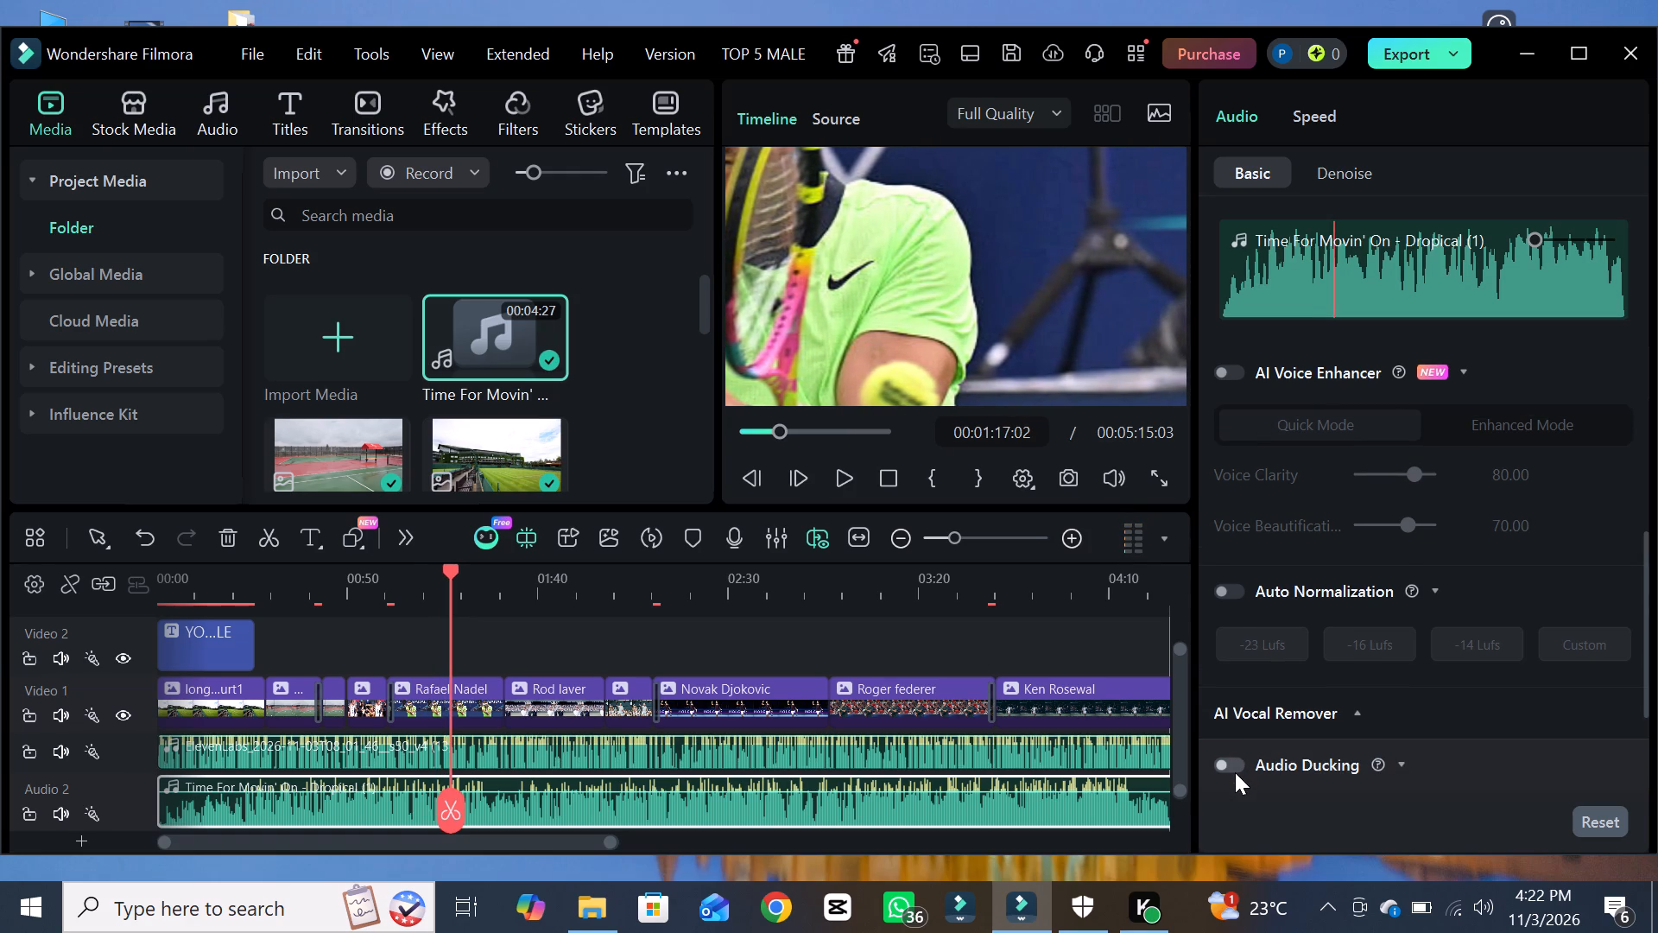
left_click(1236, 760)
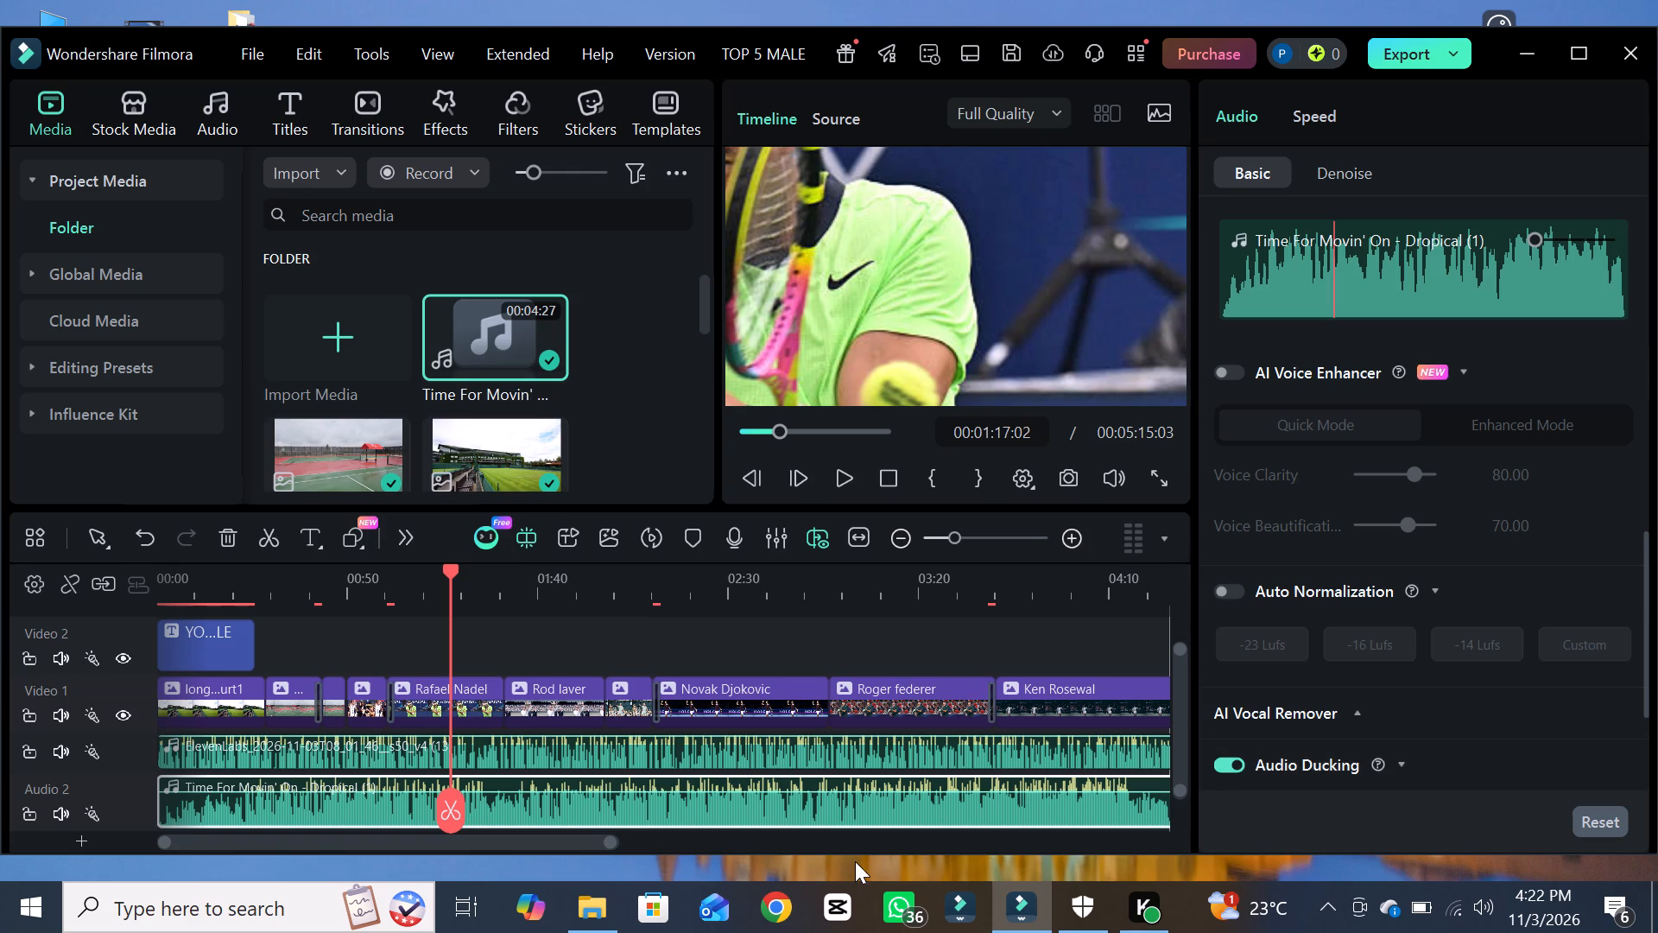
Play the timeline from the start to hear the ducked music under the voiceover.
left_click_drag(448, 817, 162, 812)
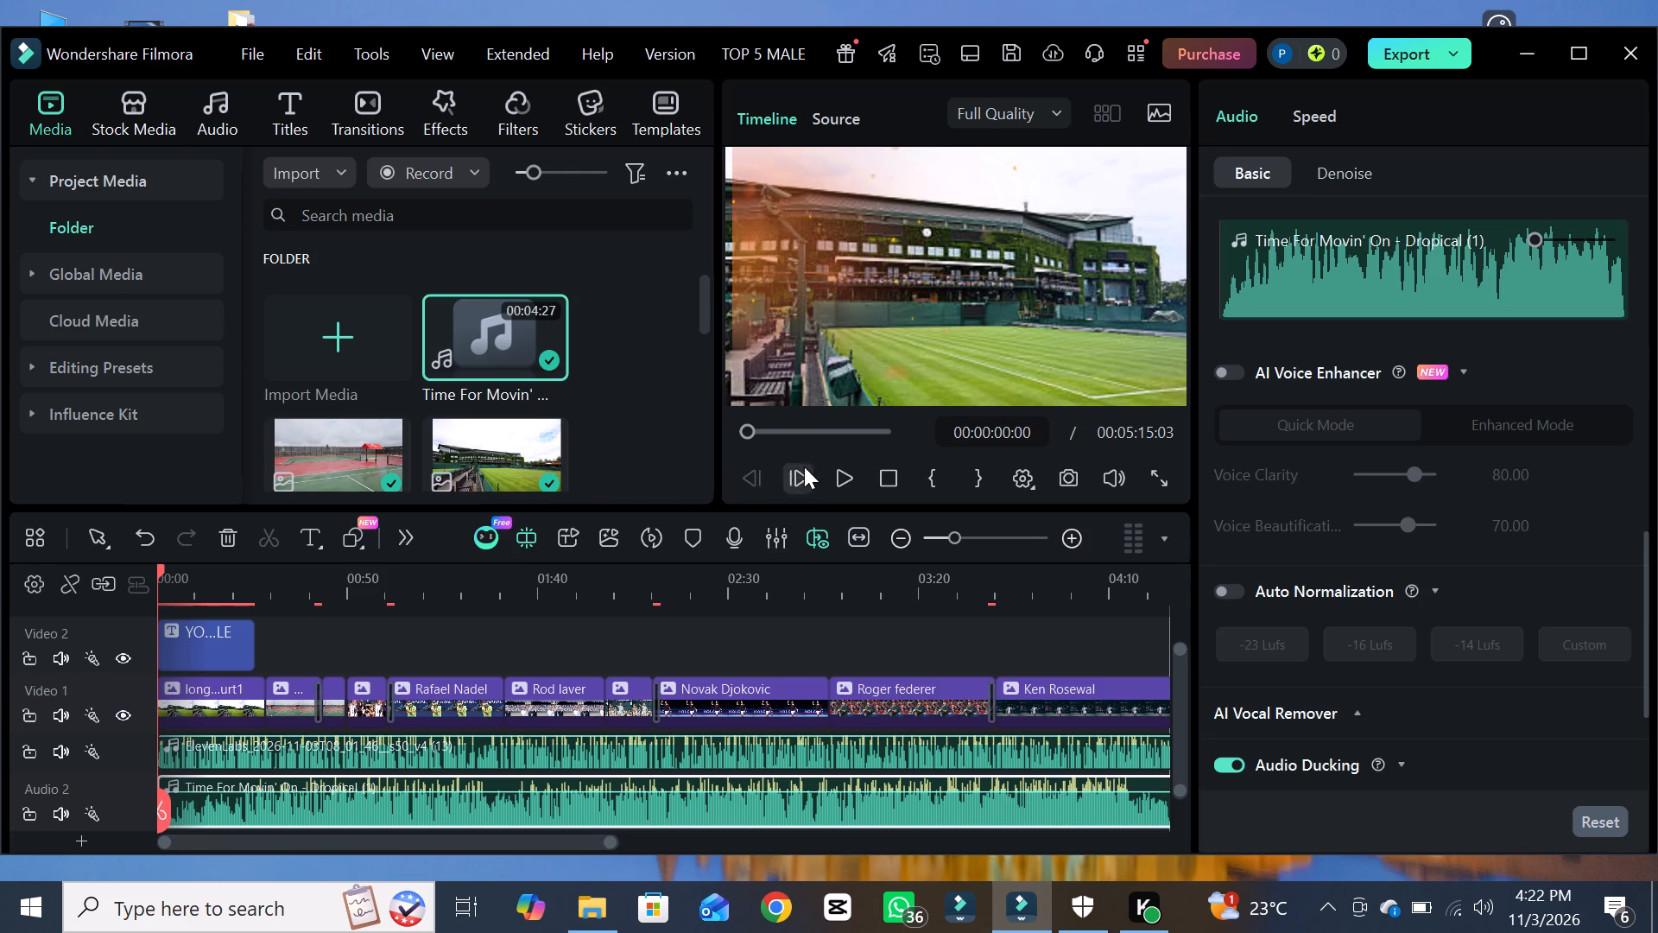
left_click(832, 473)
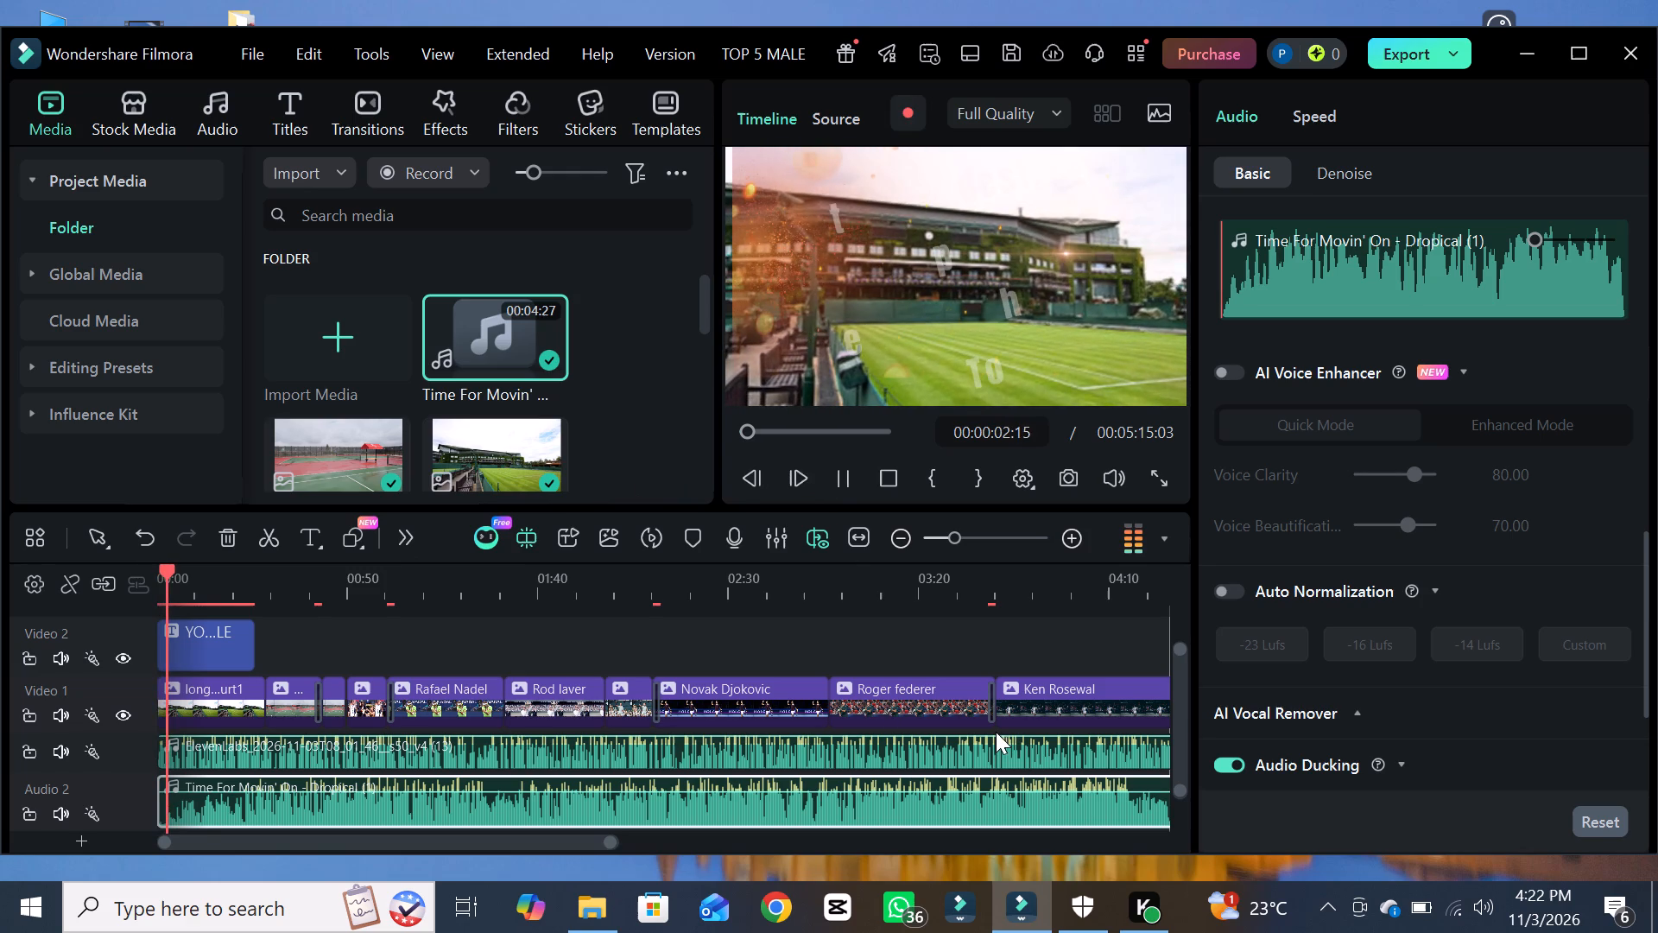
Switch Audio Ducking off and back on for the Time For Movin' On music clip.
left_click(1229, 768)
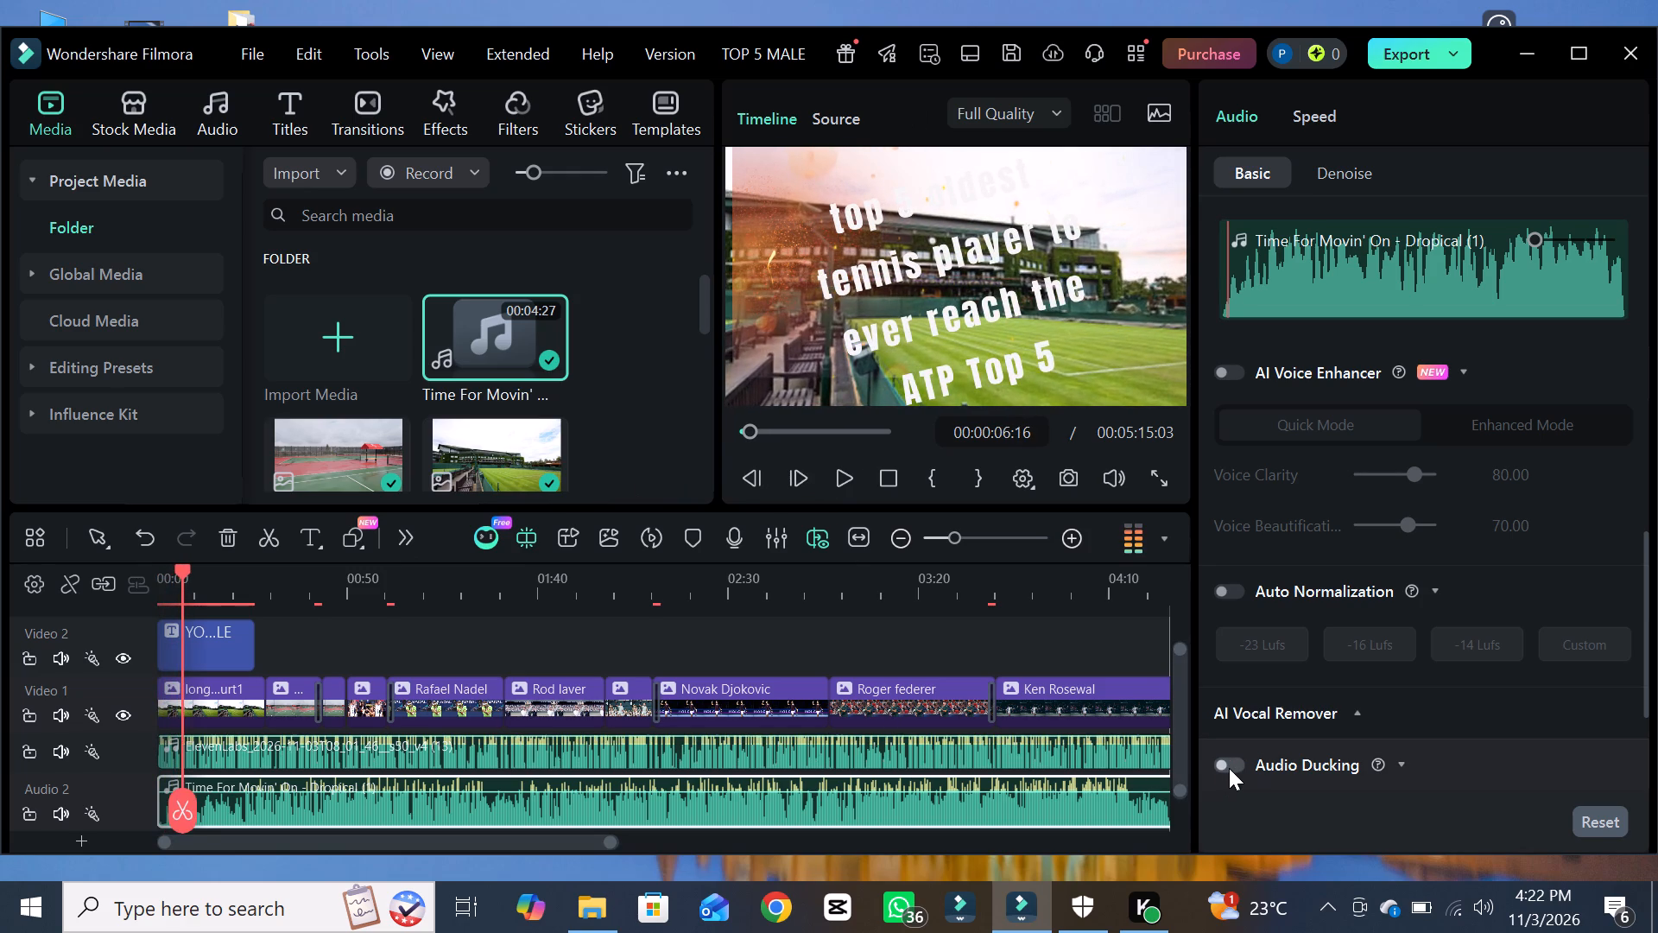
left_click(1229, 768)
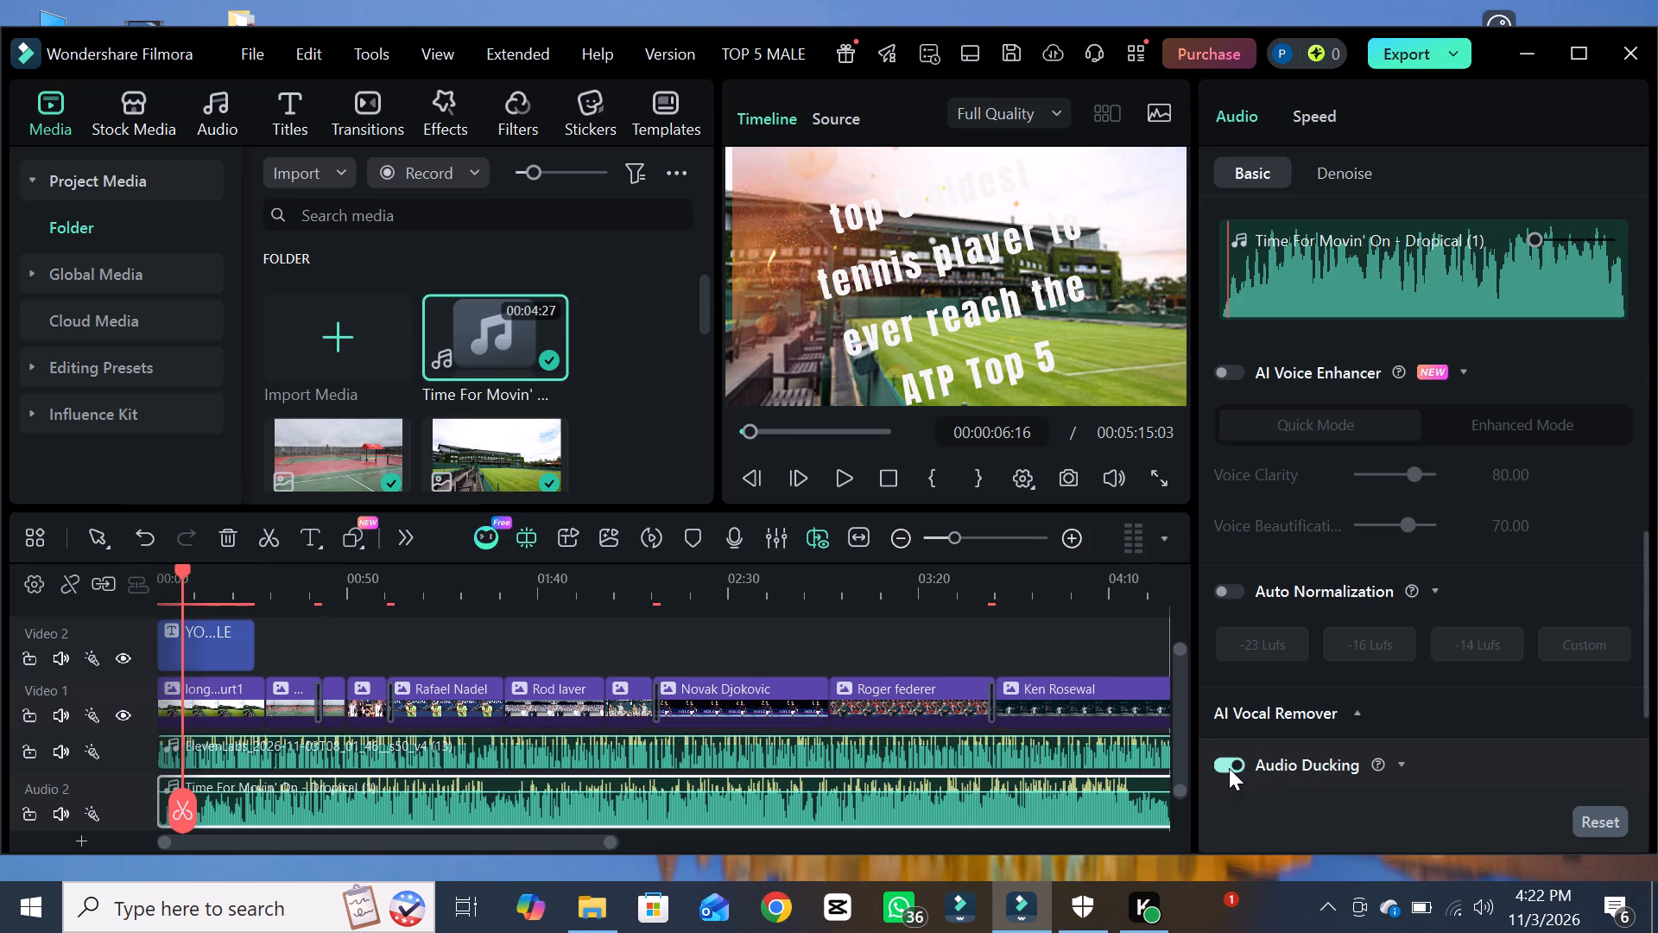
Resume playback and check the audio settings of the ElevenLabs voiceover clip and the Time For Movin' On music clip.
left_click(841, 487)
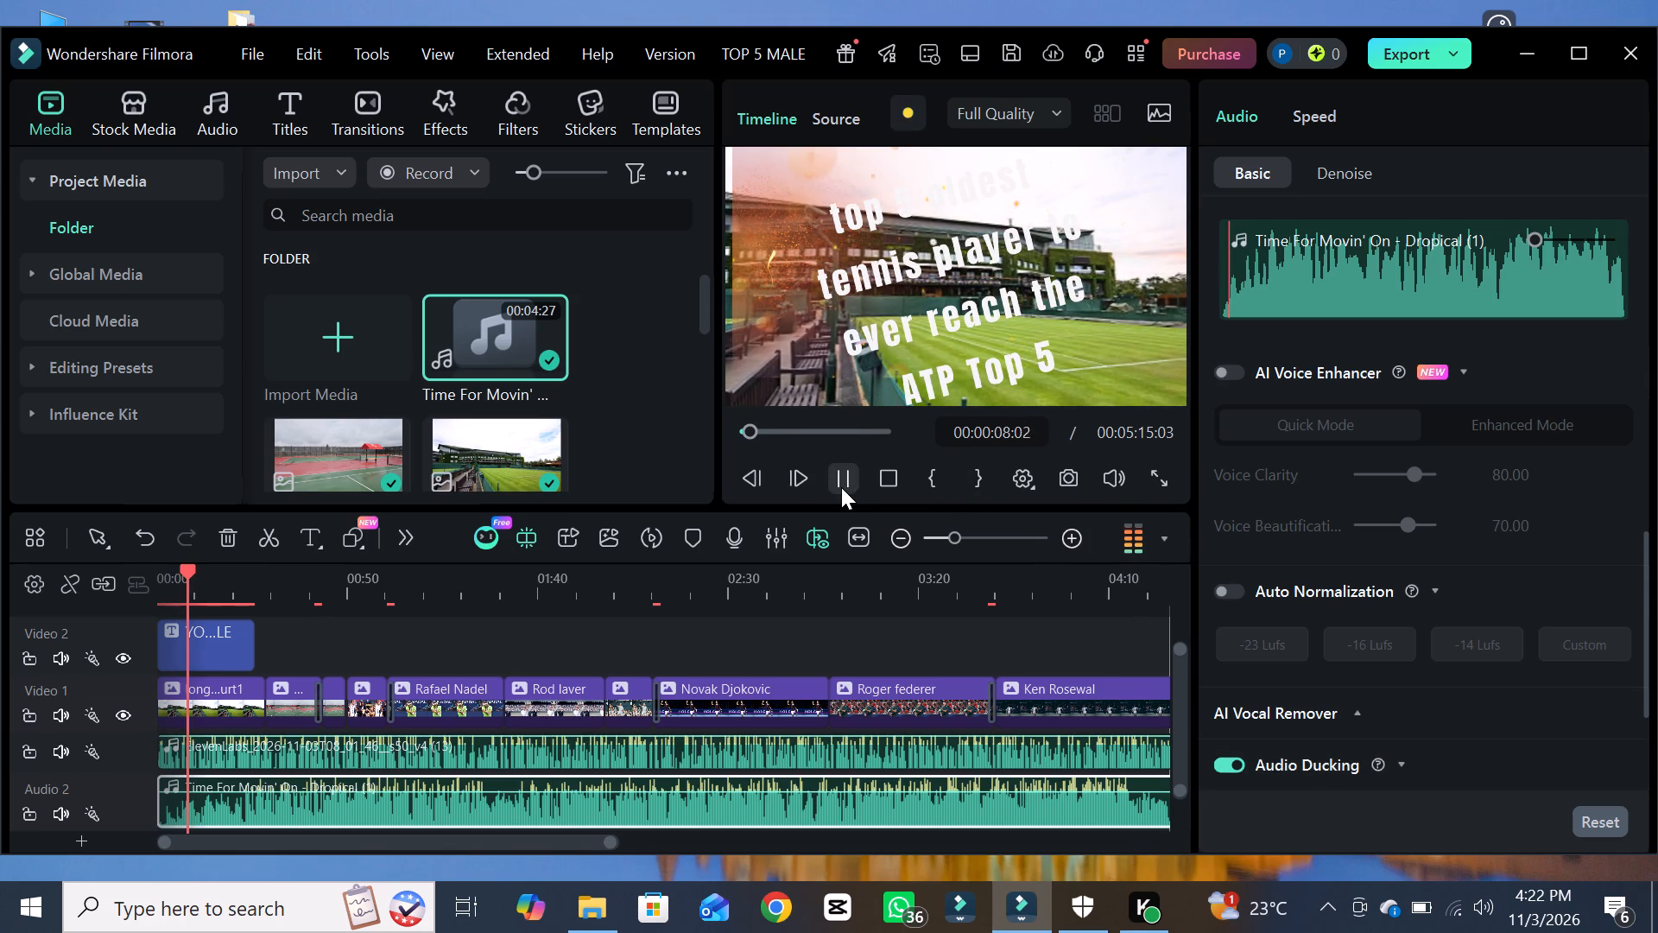
left_click(810, 808)
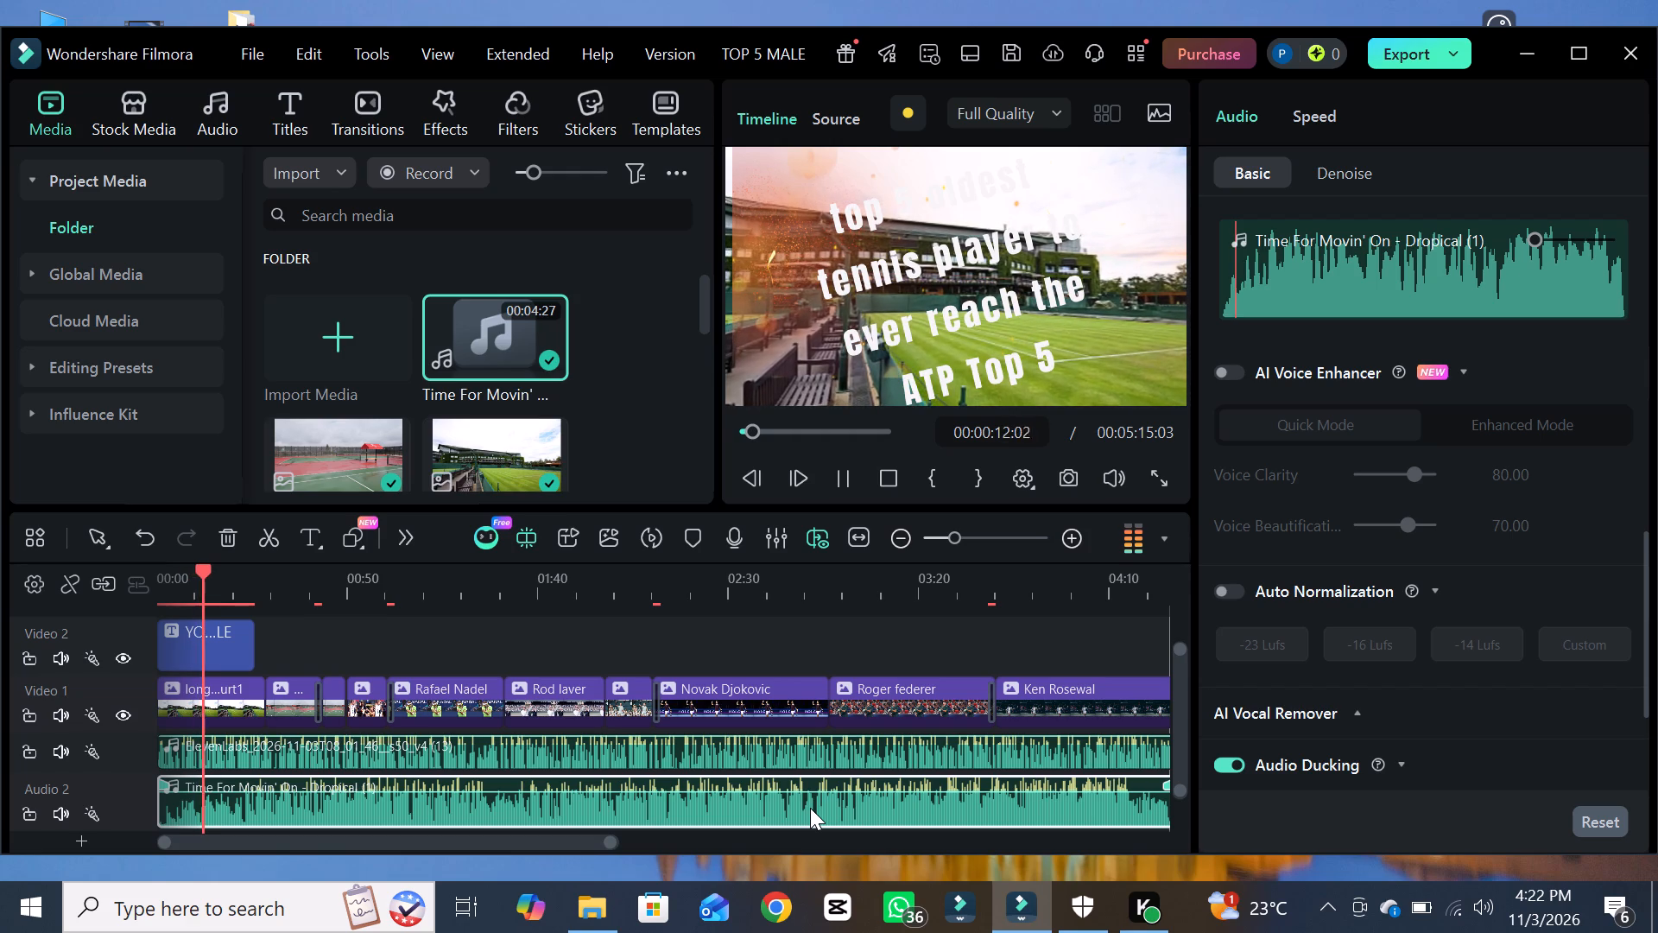
double_click(801, 801)
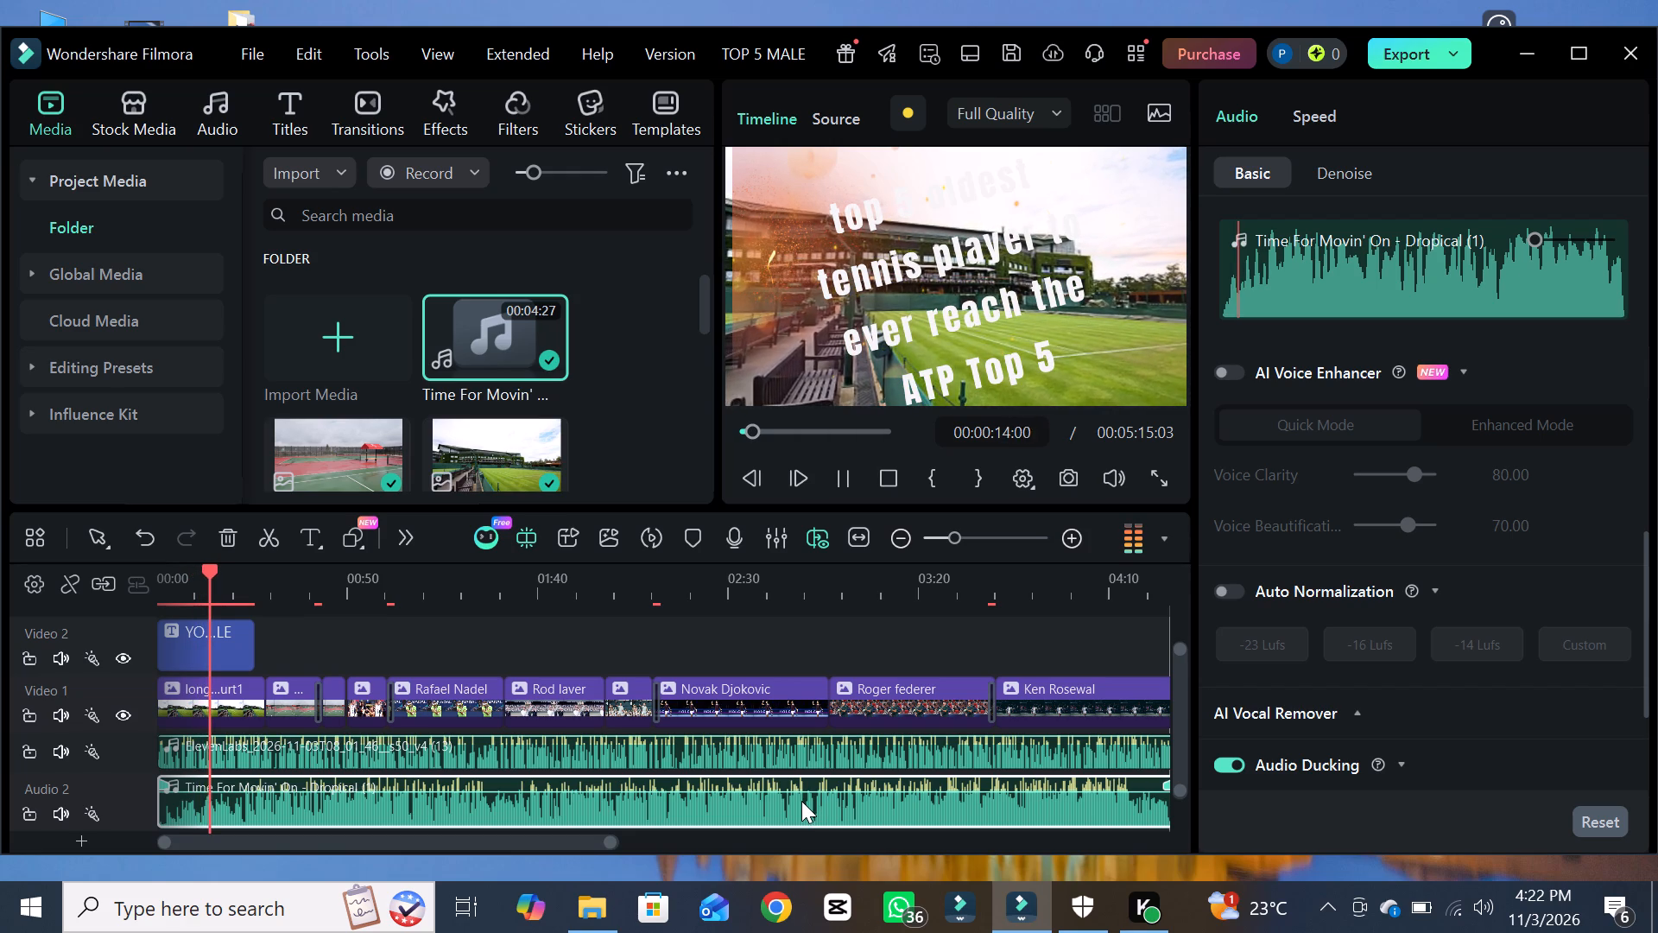
triple_click(789, 801)
left_click(789, 801)
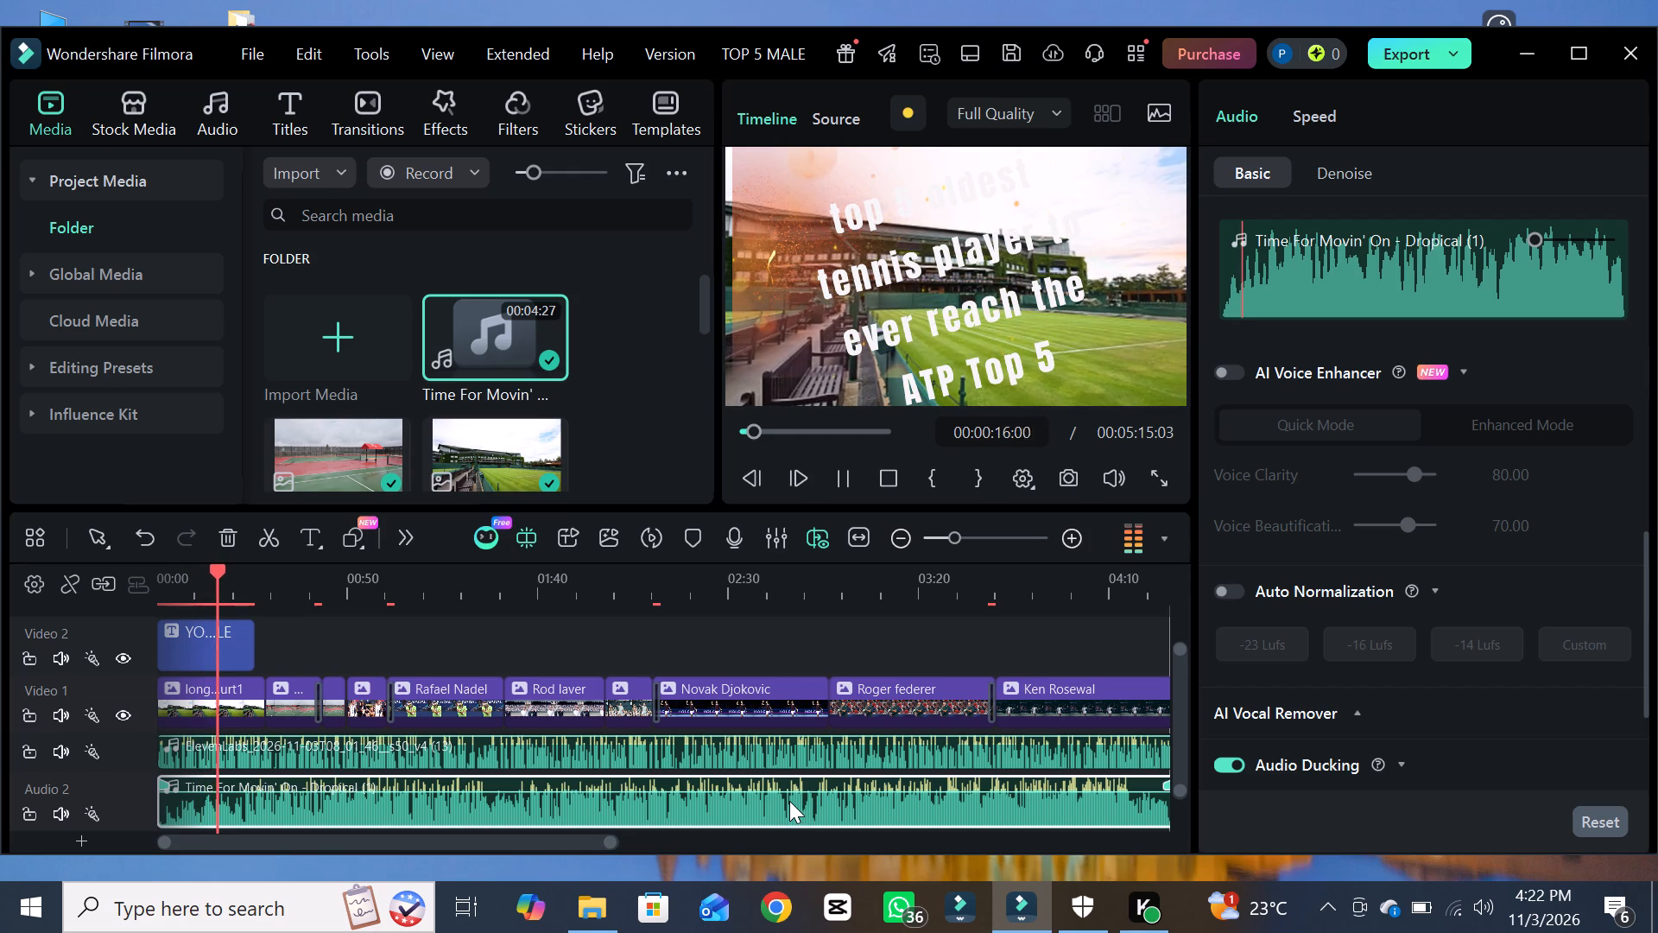
double_click(803, 749)
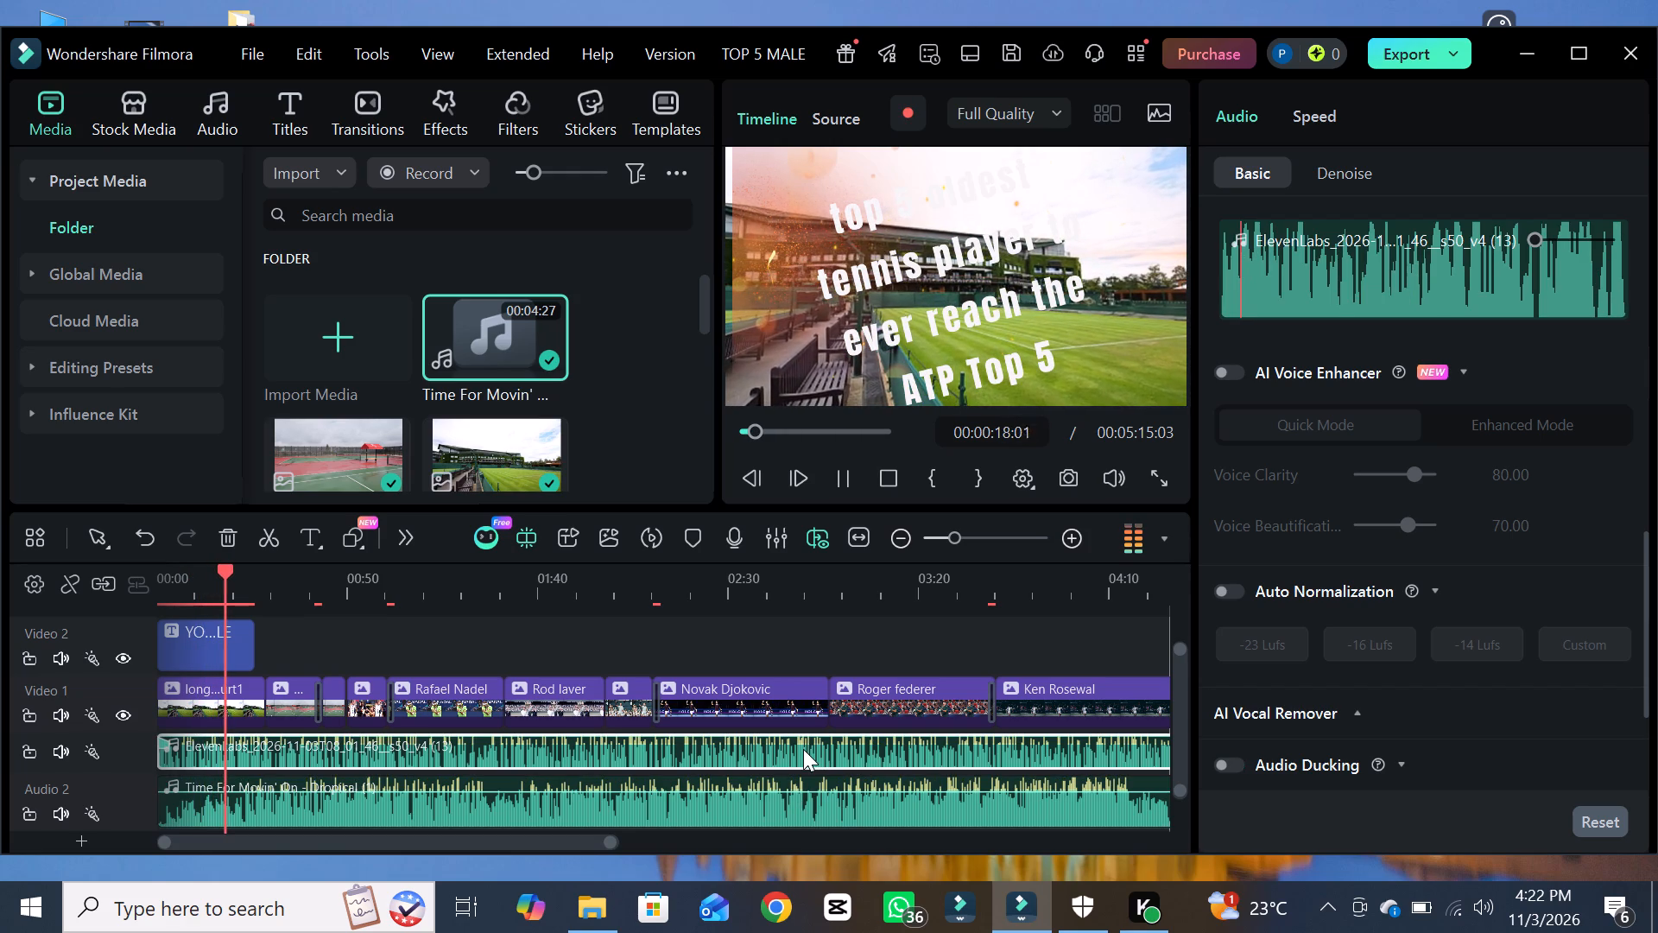
double_click(795, 809)
double_click(795, 809)
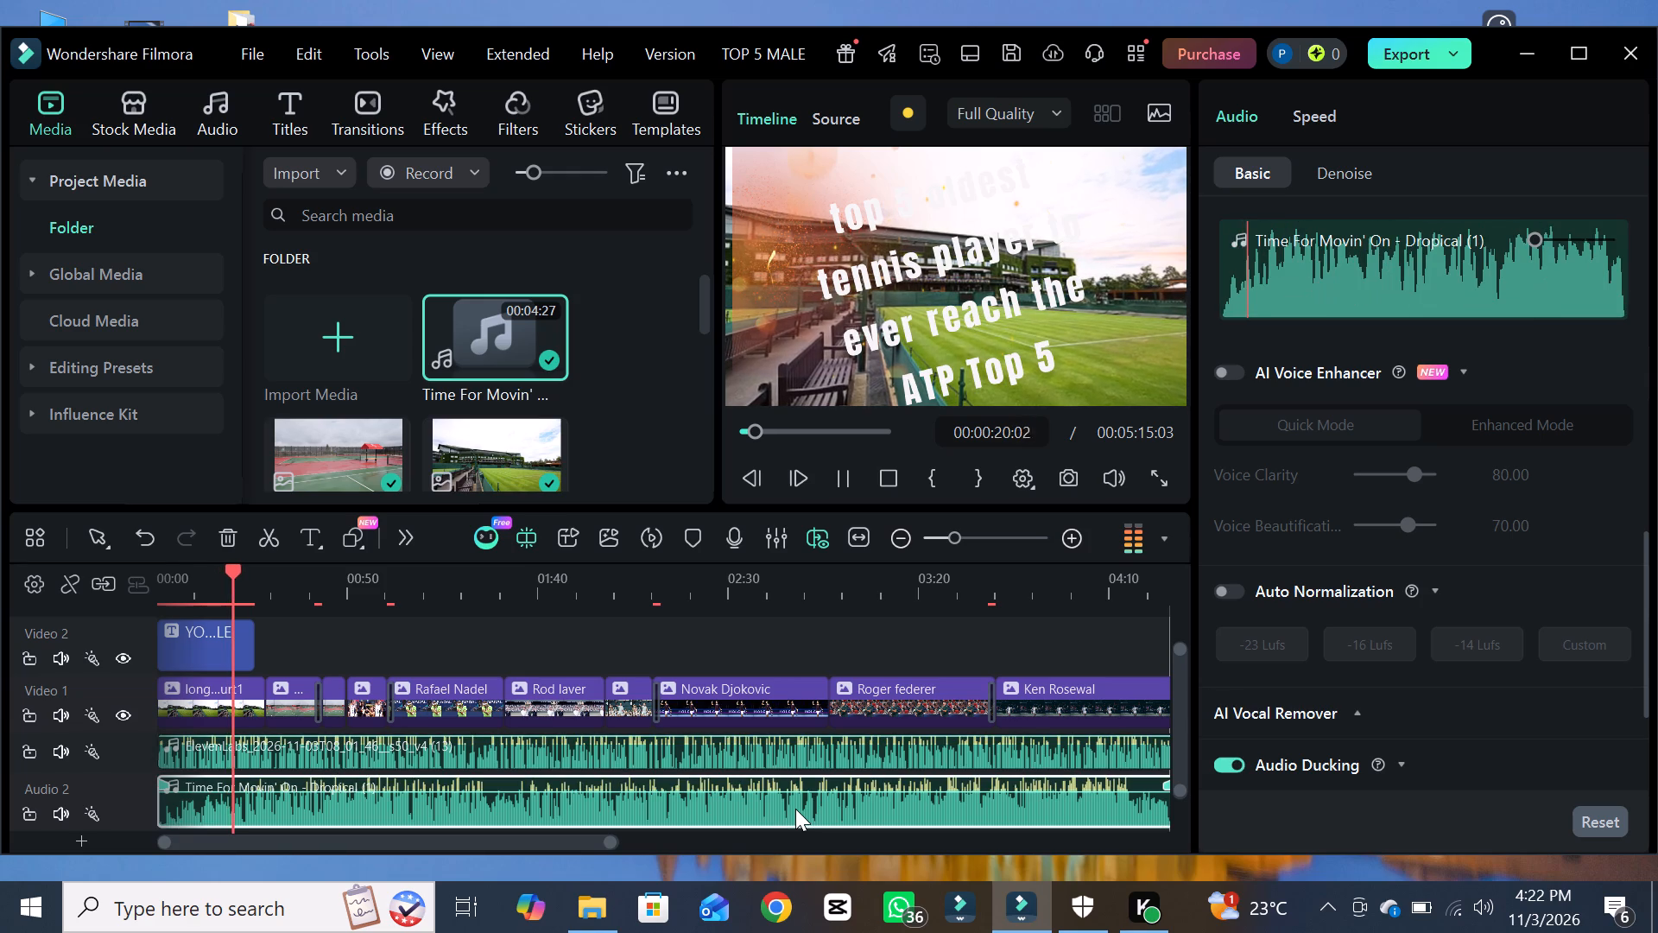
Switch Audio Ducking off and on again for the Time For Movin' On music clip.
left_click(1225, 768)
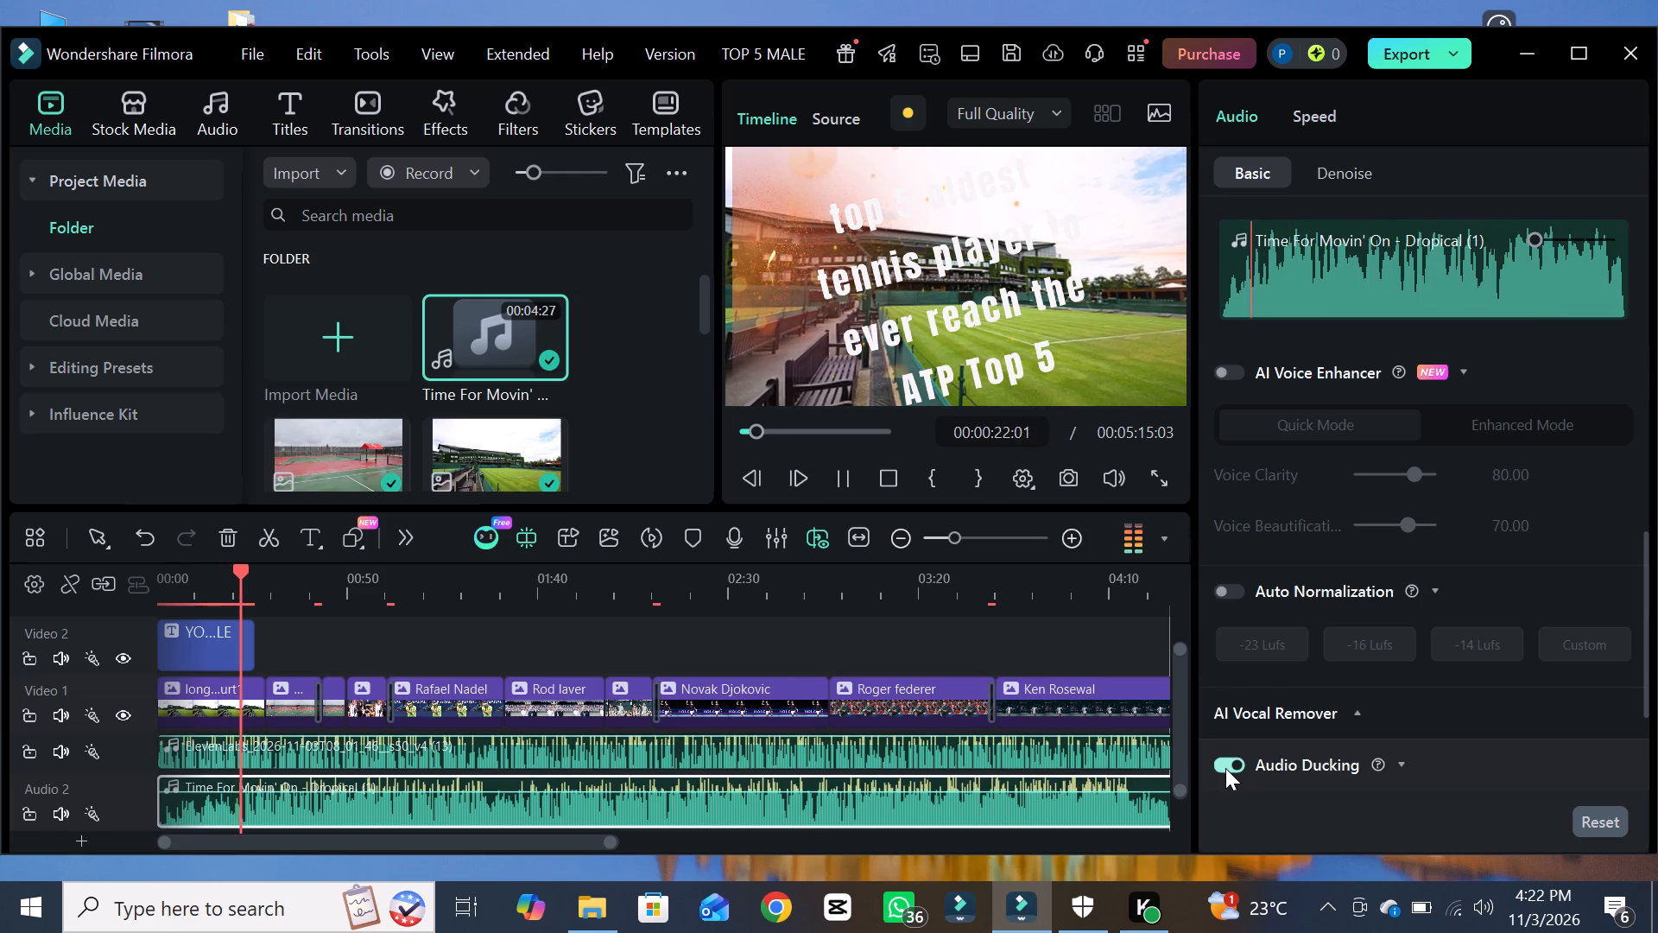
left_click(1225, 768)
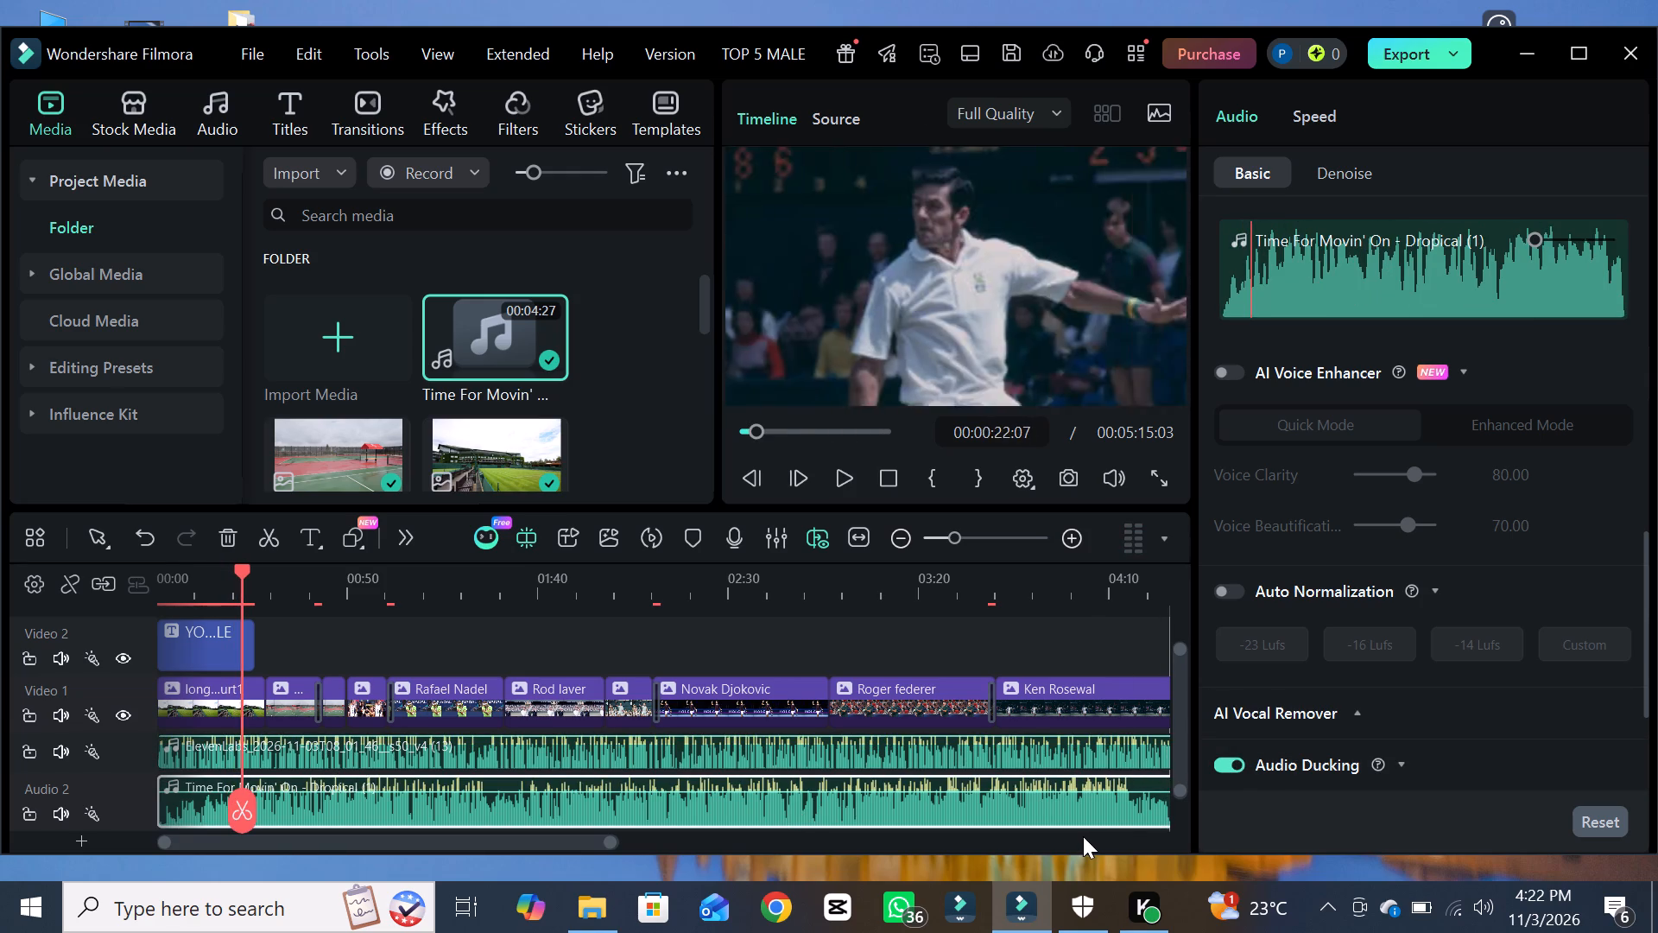
Play the timeline from the playhead to hear the ducked Time For Movin' On music under the voiceover.
double_click(1111, 806)
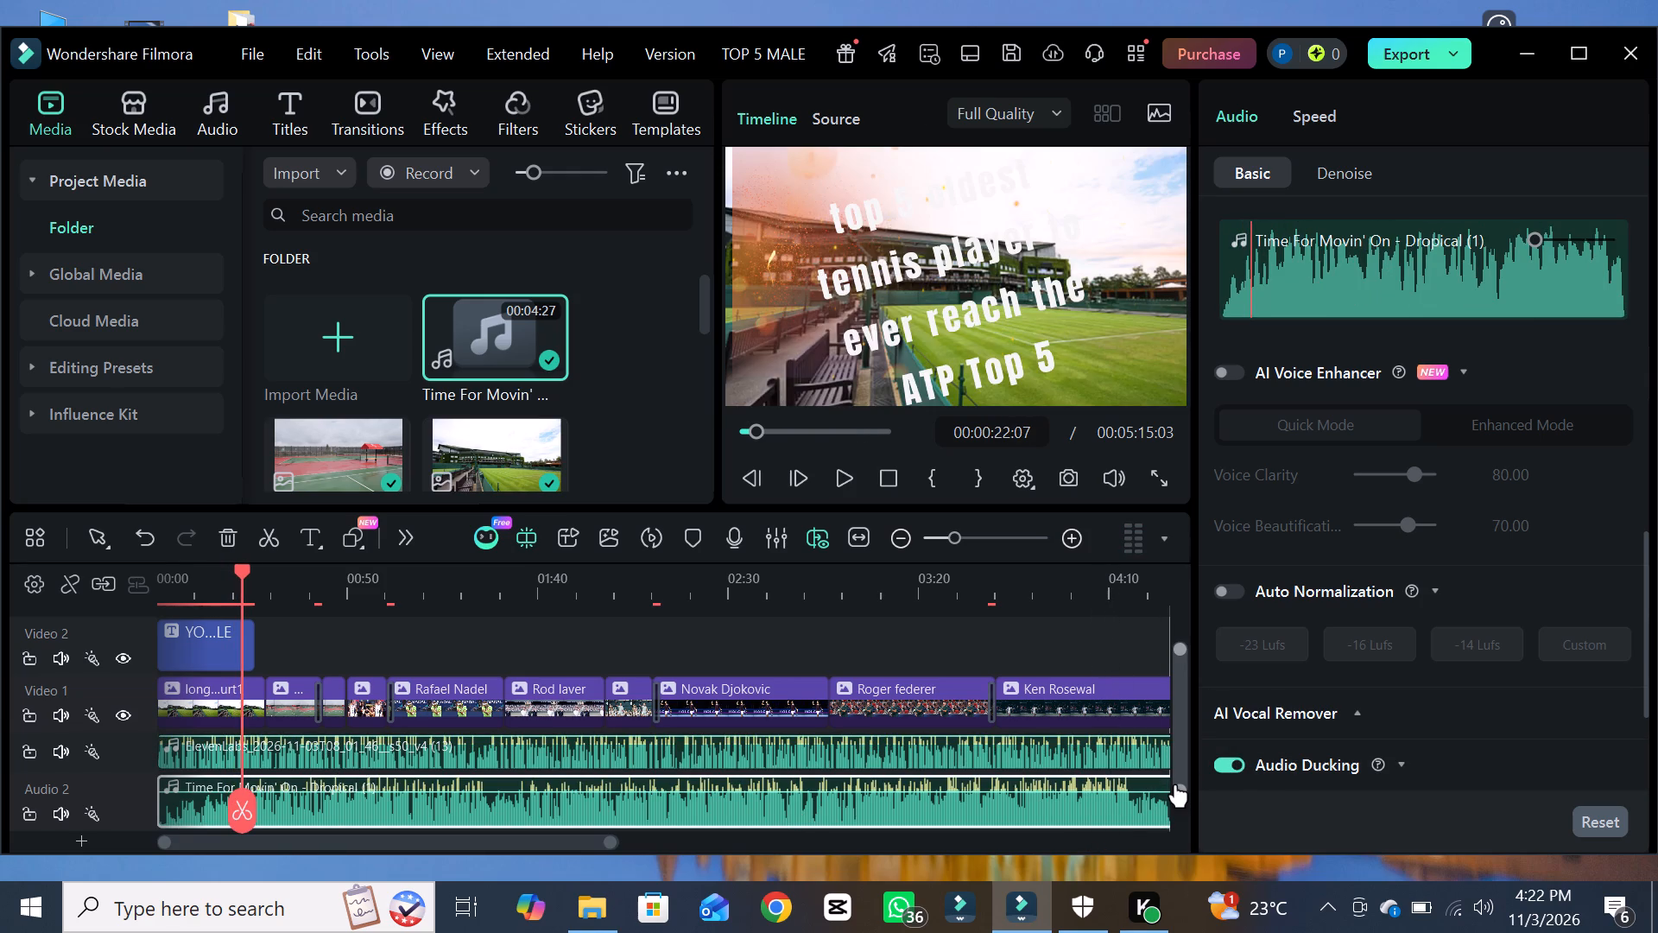
left_click_drag(1175, 775, 1178, 790)
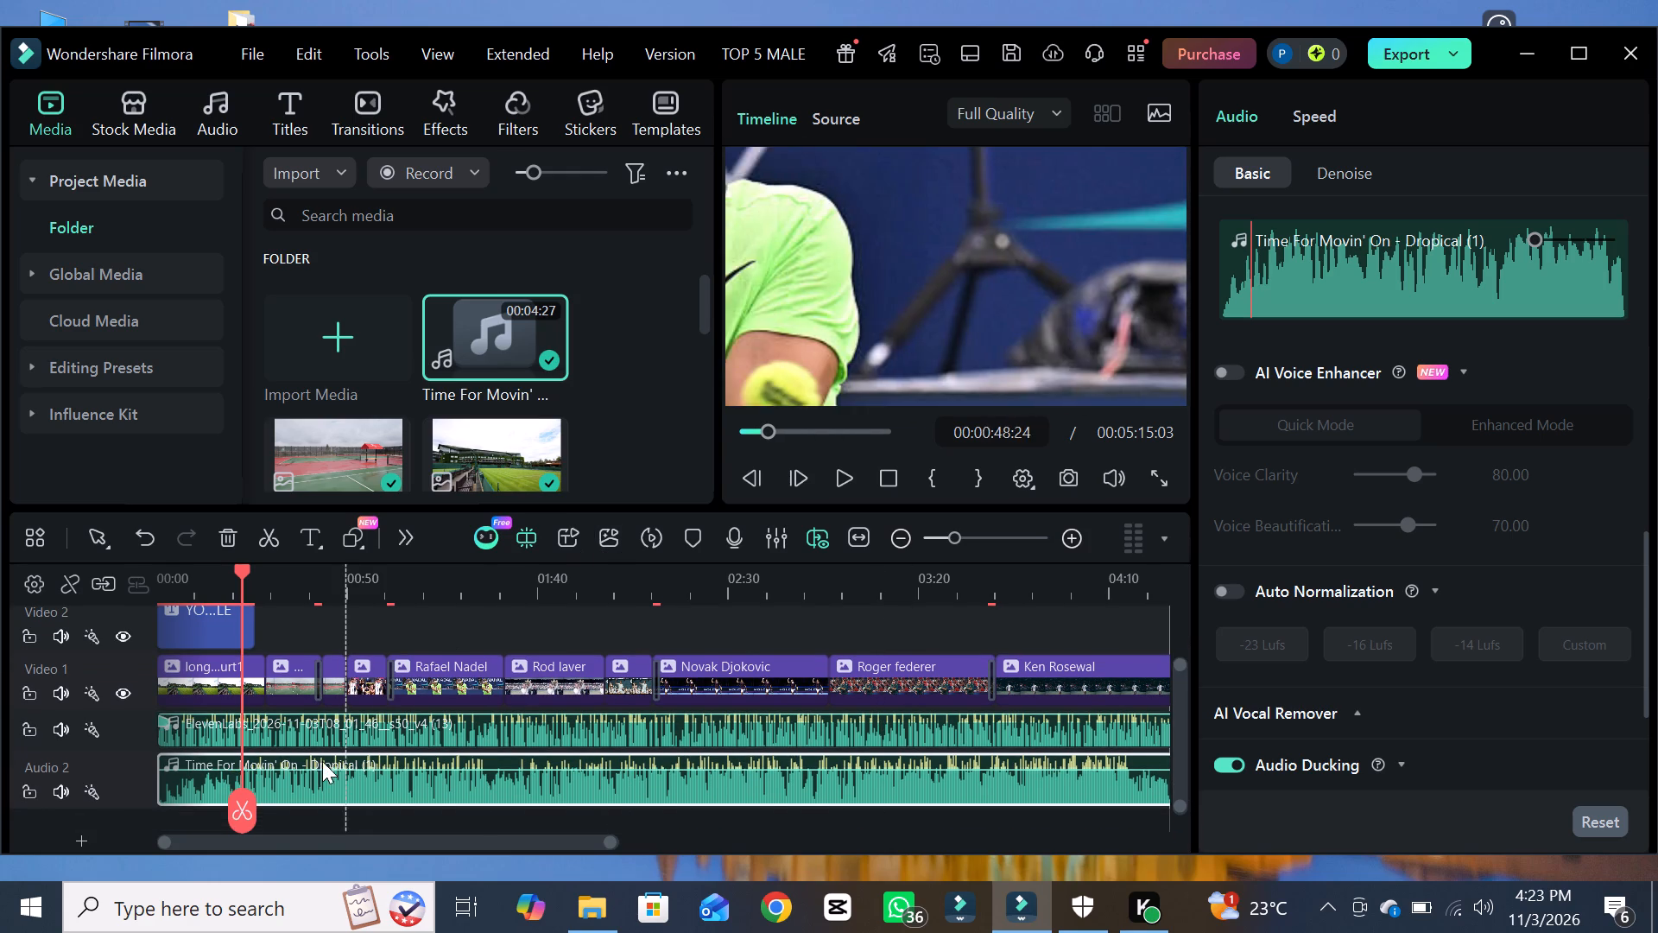
left_click(307, 784)
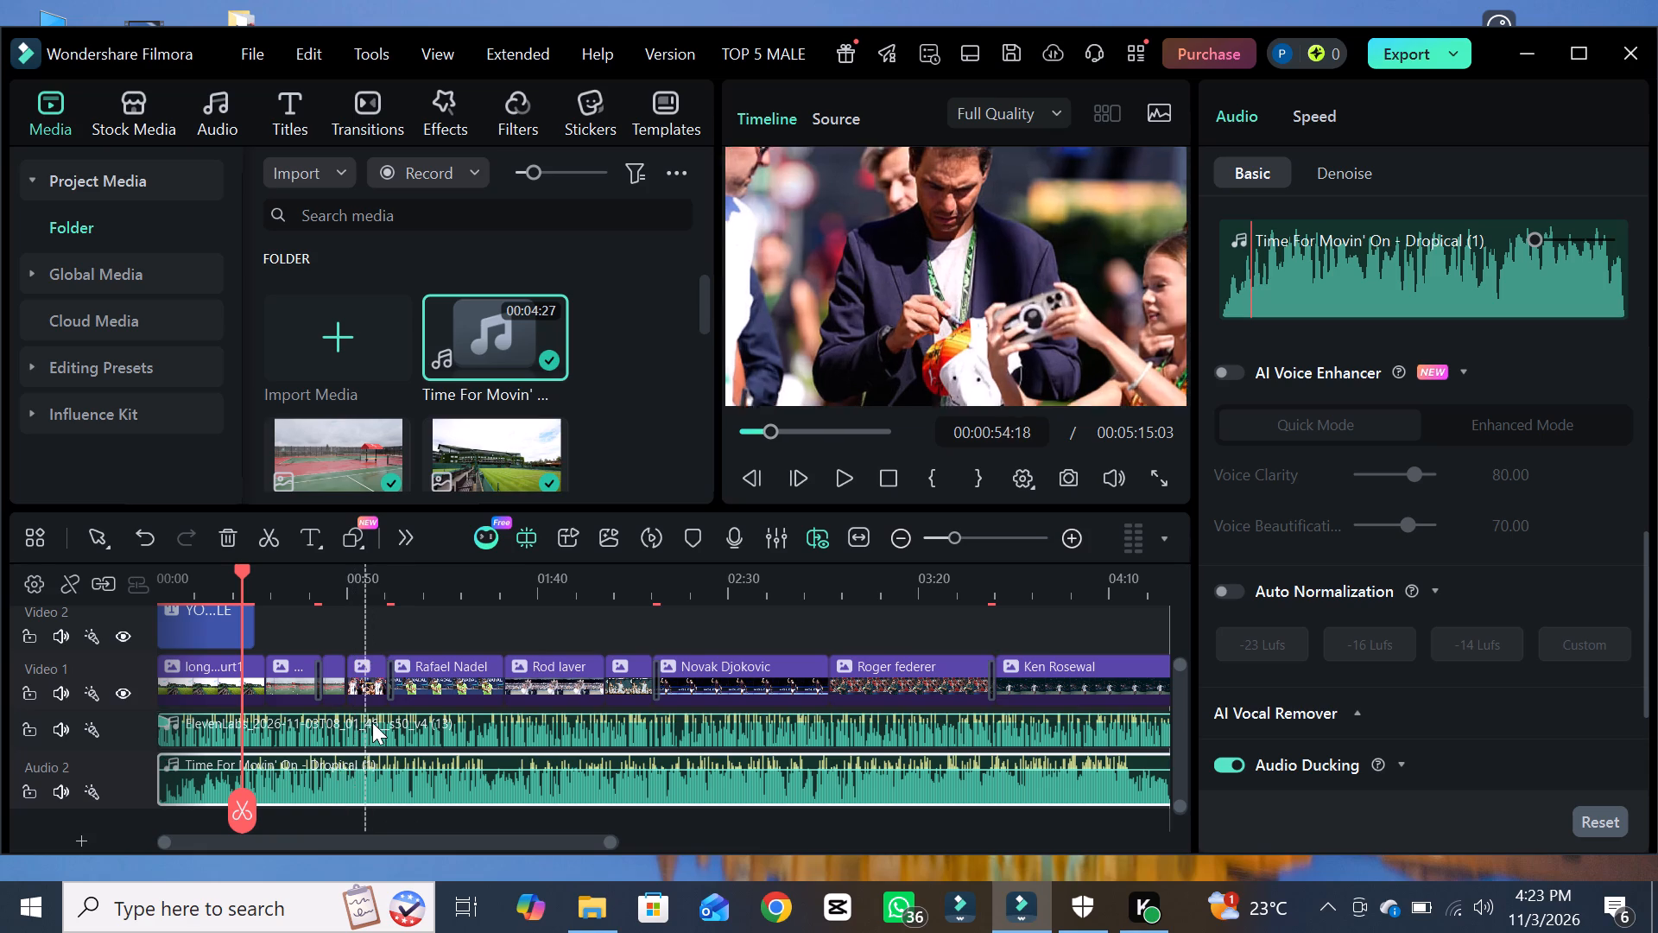
double_click(320, 786)
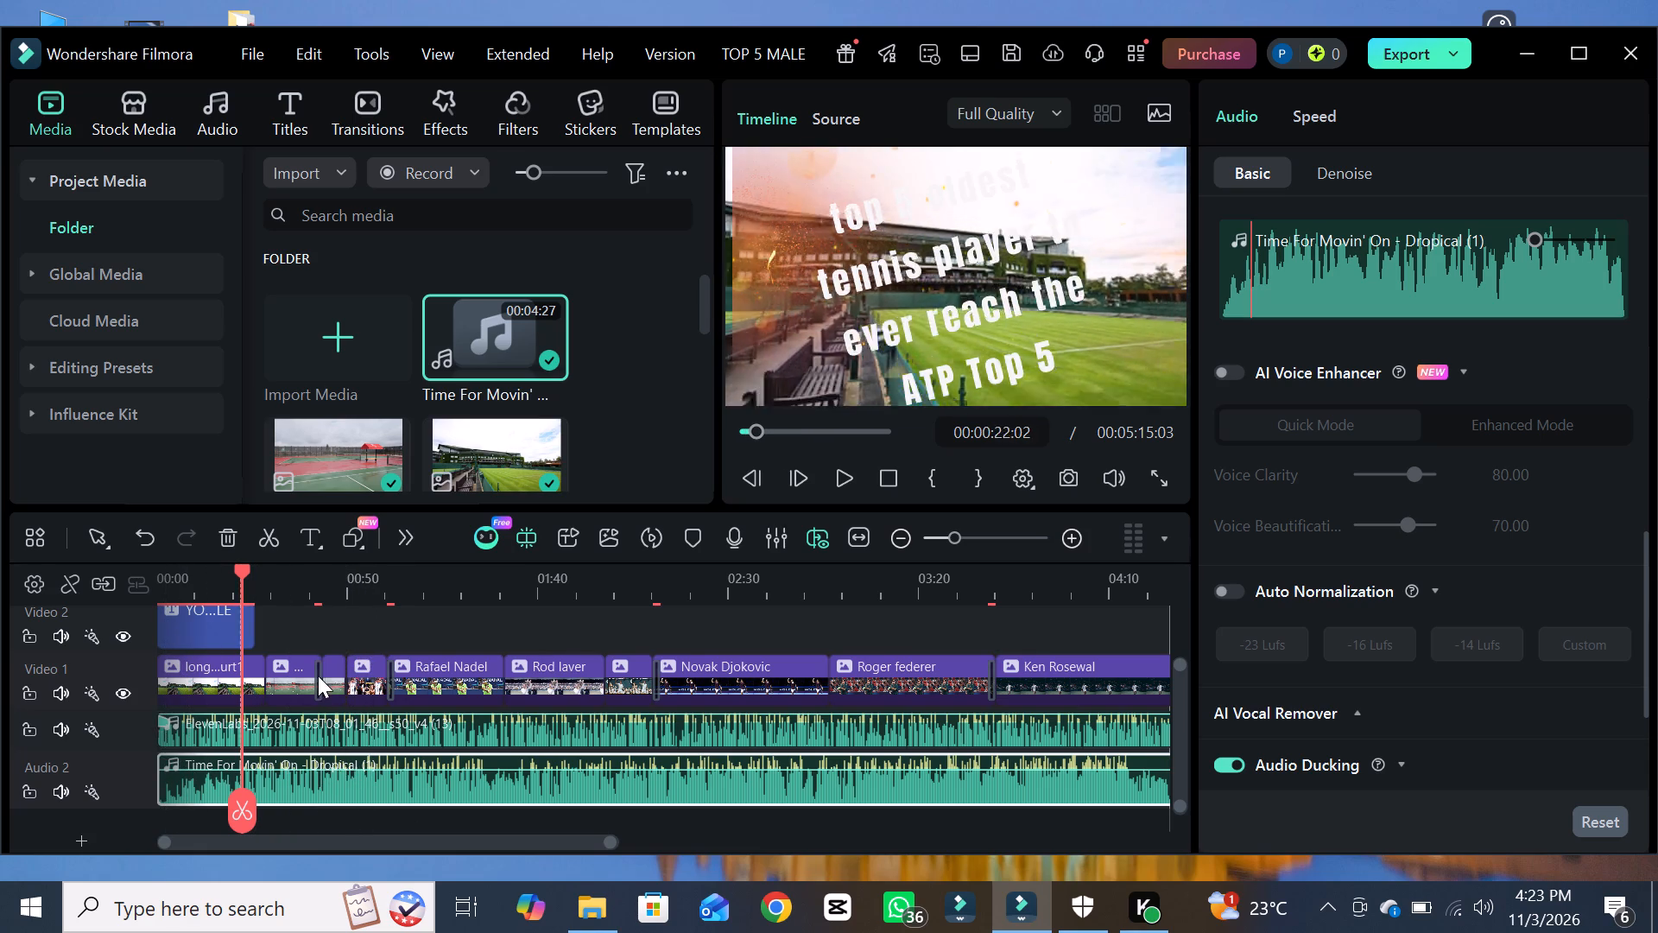
left_click(848, 467)
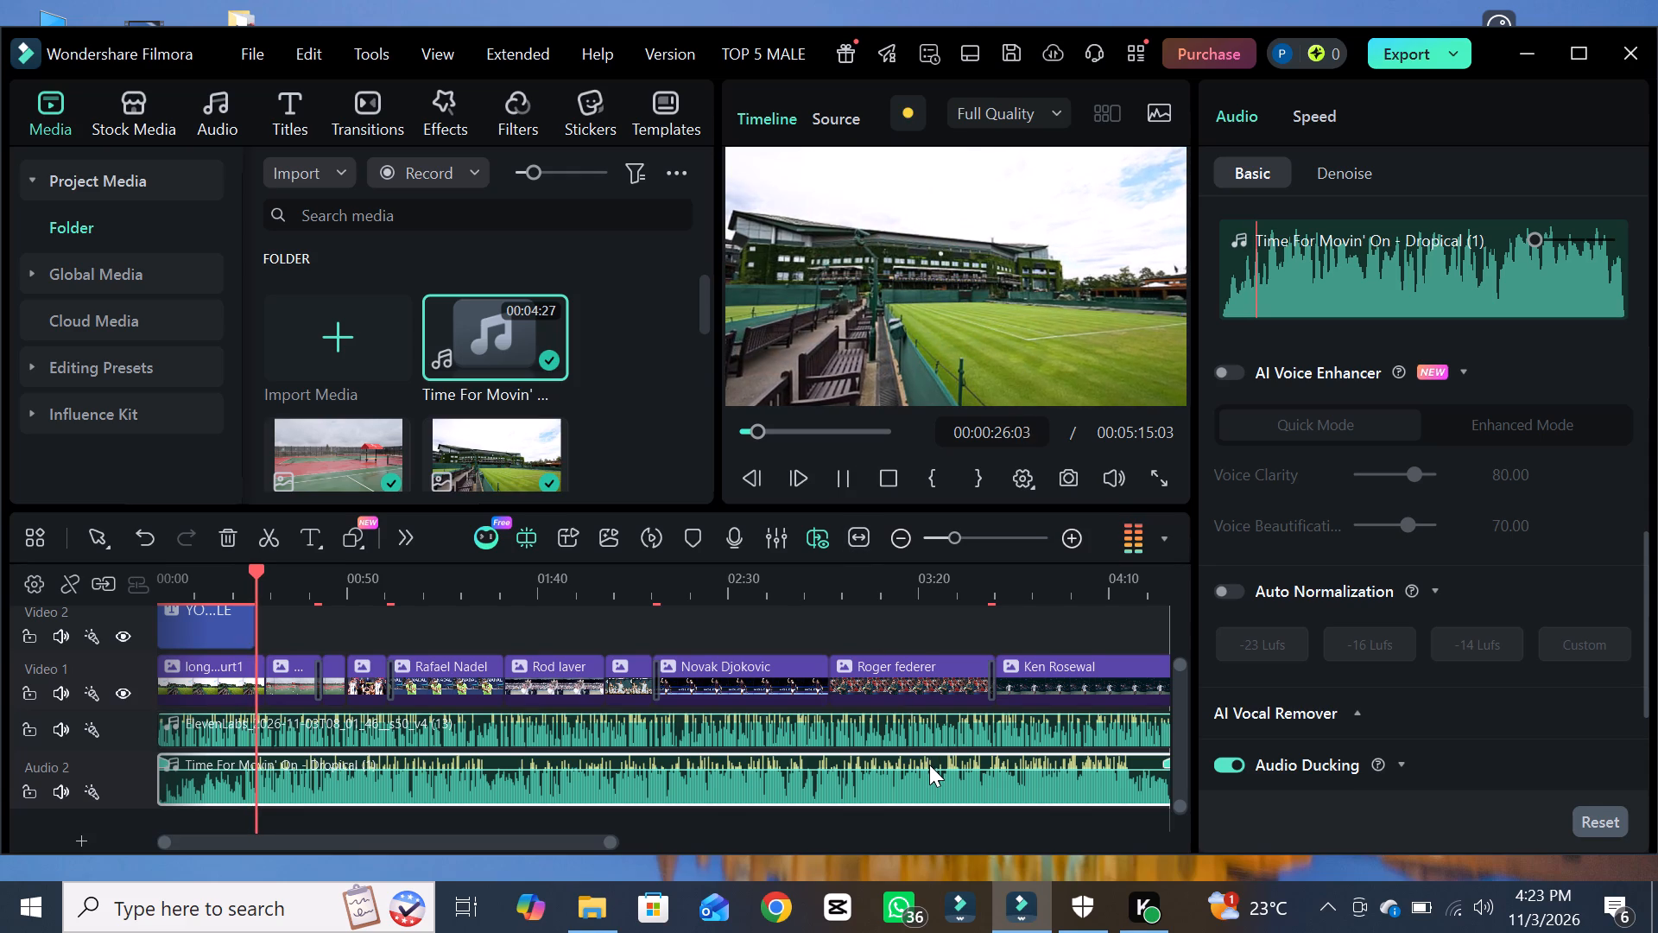
triple_click(1017, 786)
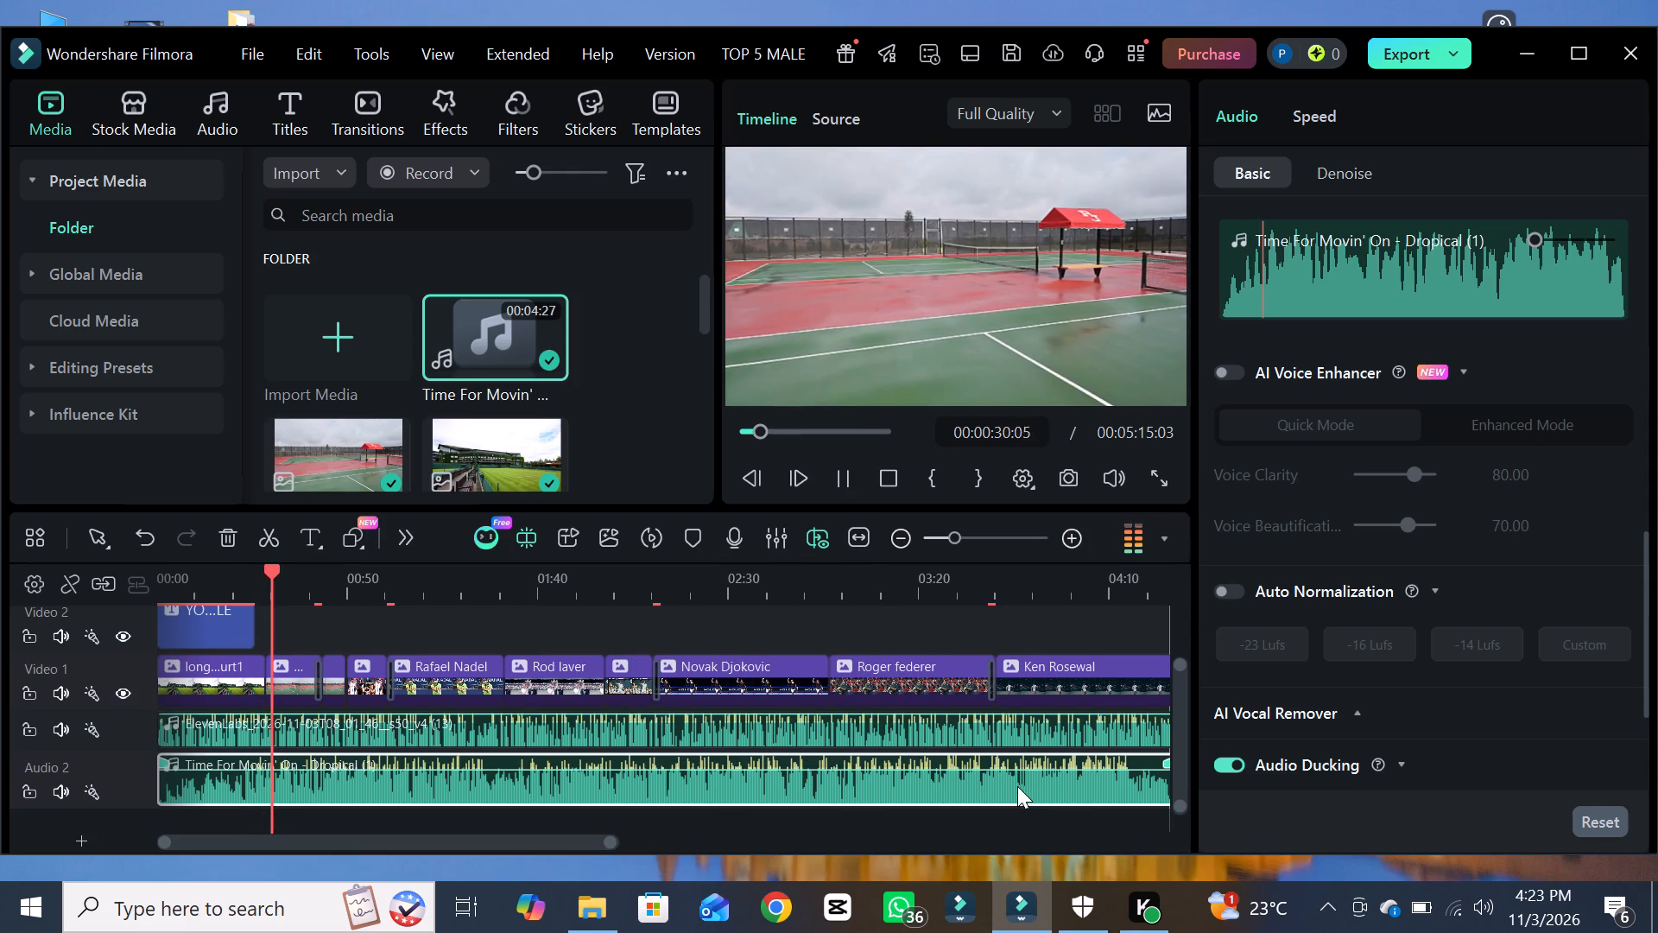
double_click(1012, 786)
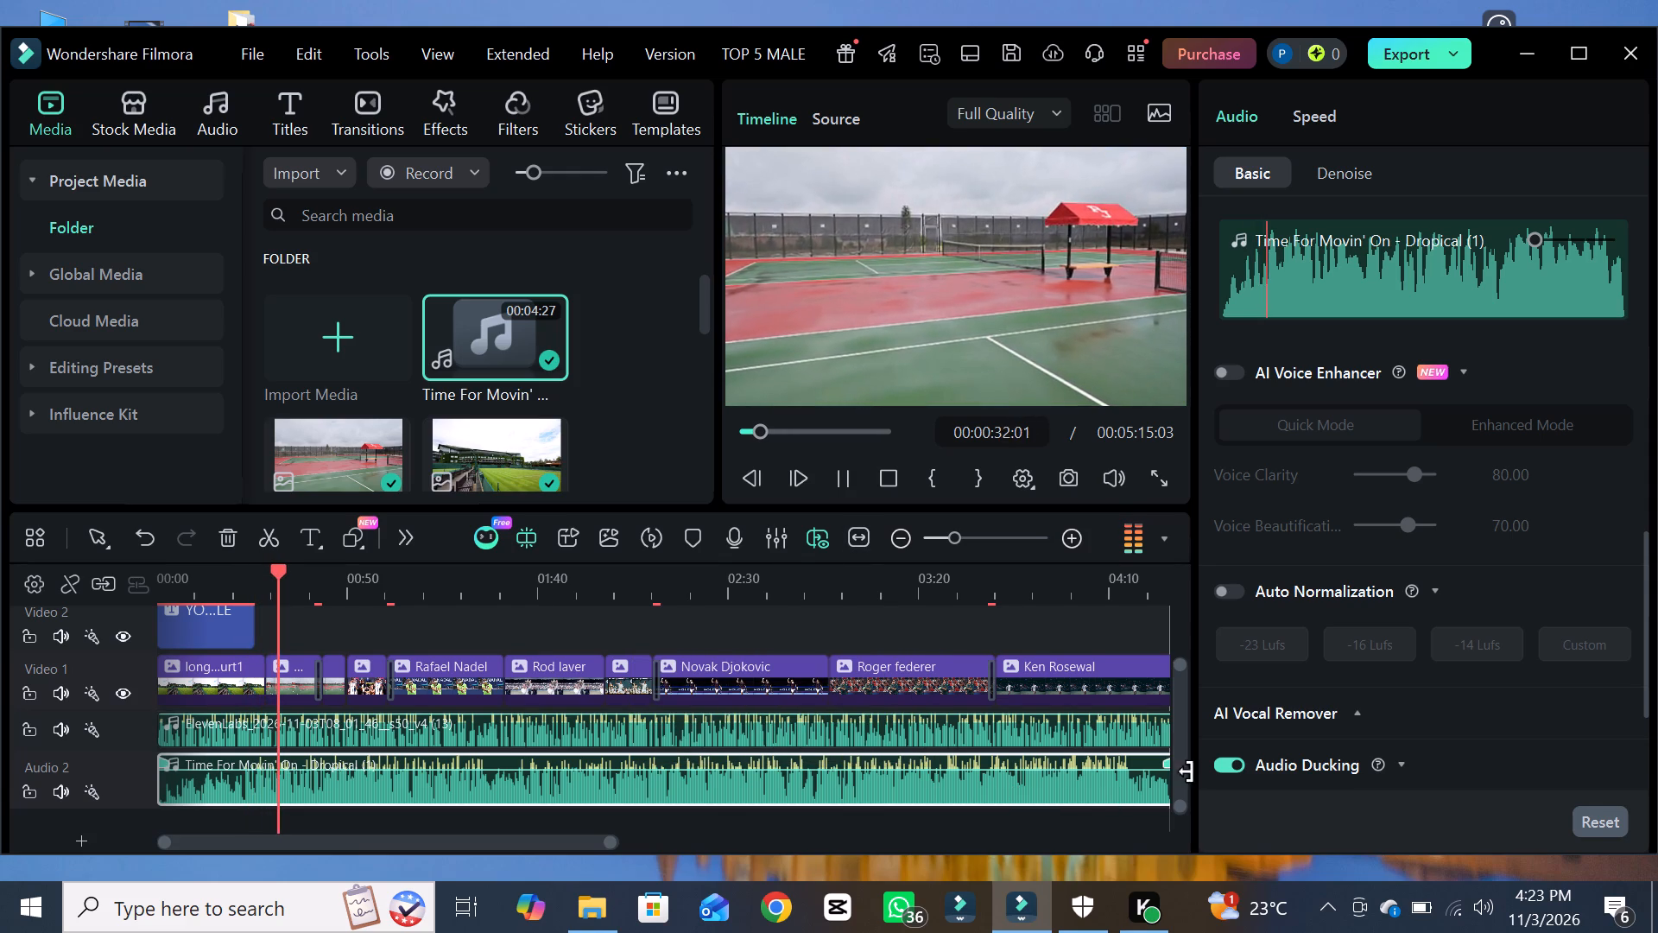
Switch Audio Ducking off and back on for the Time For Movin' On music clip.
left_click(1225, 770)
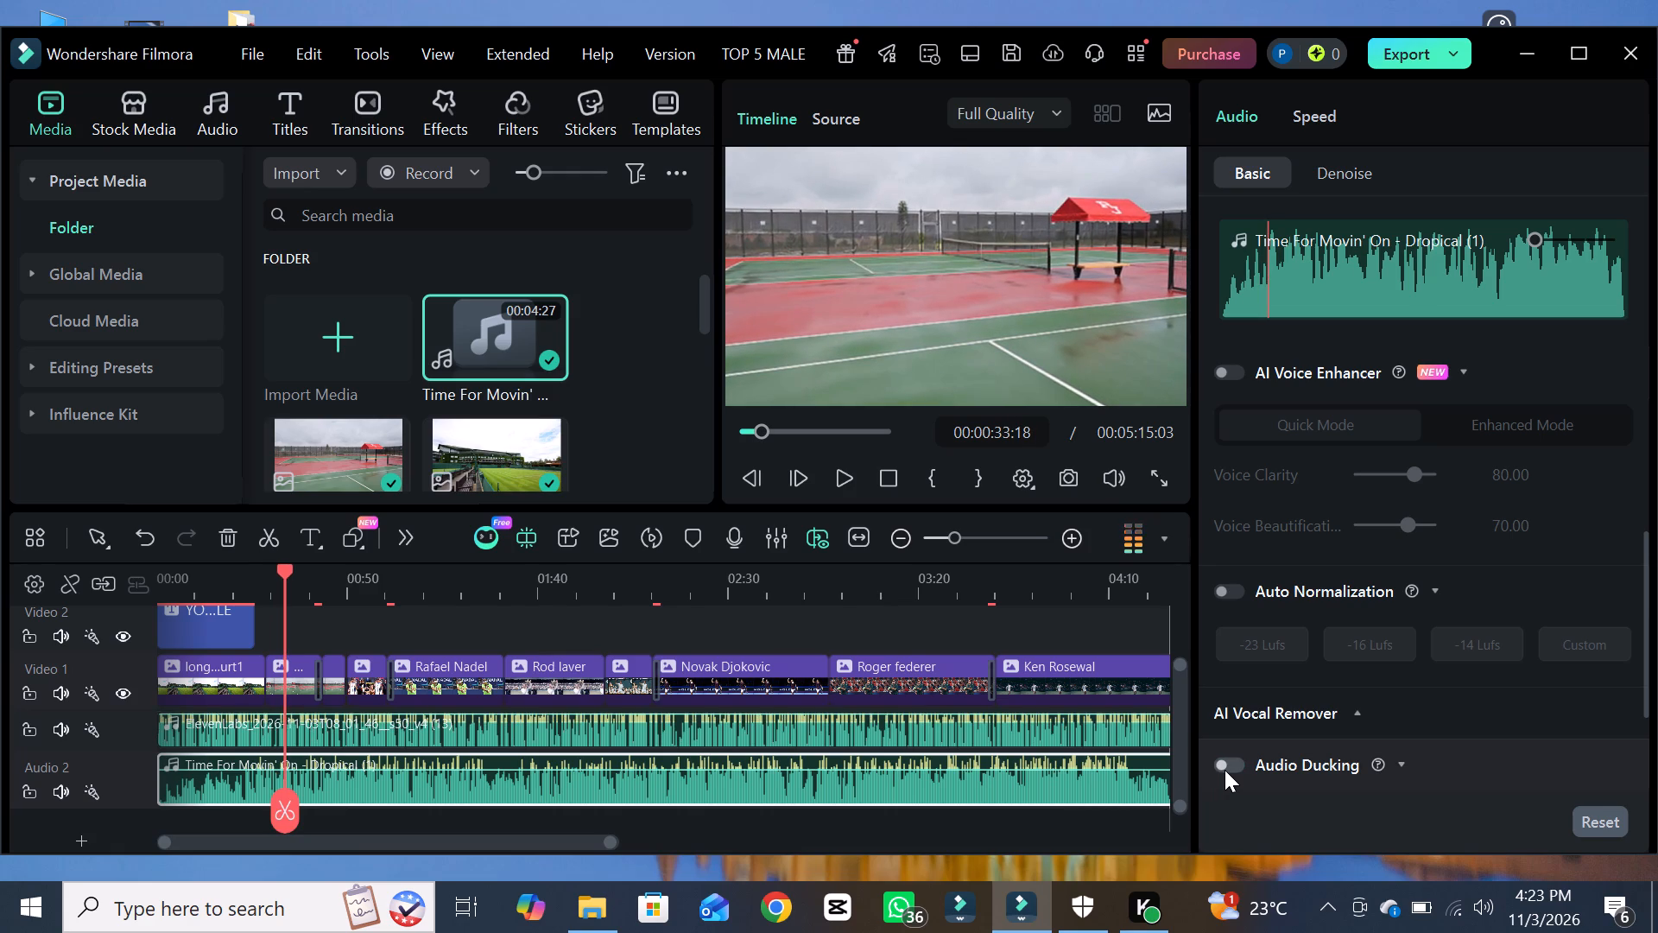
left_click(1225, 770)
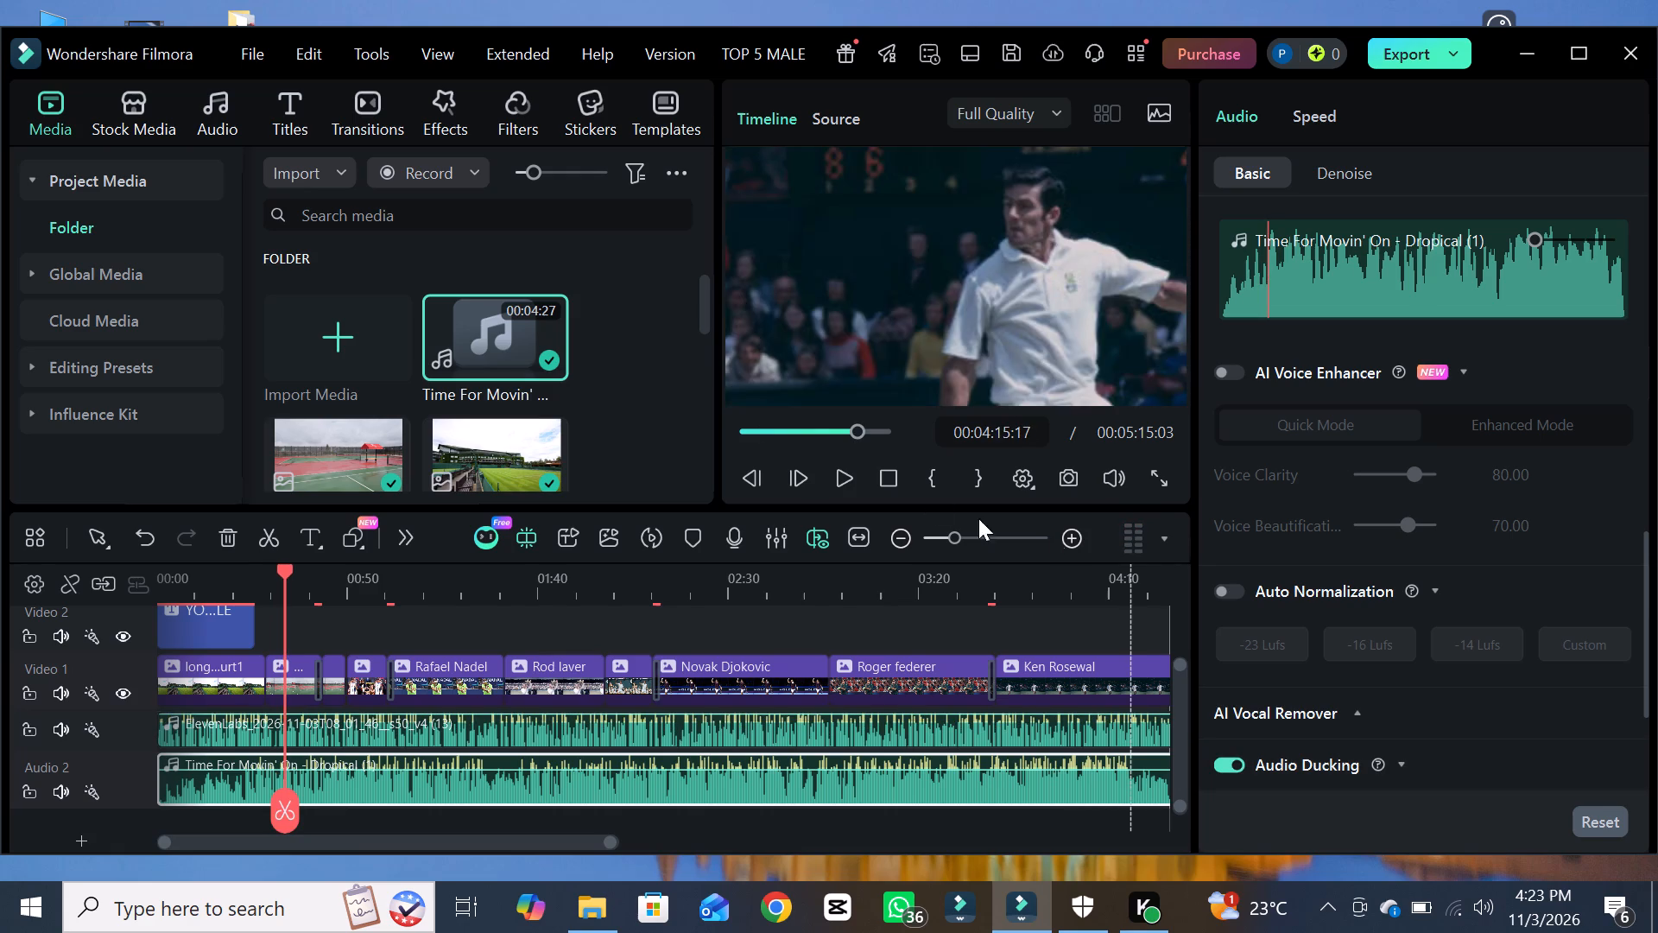
Play a short stretch from the playhead to hear the ducked music, then pause.
left_click(846, 481)
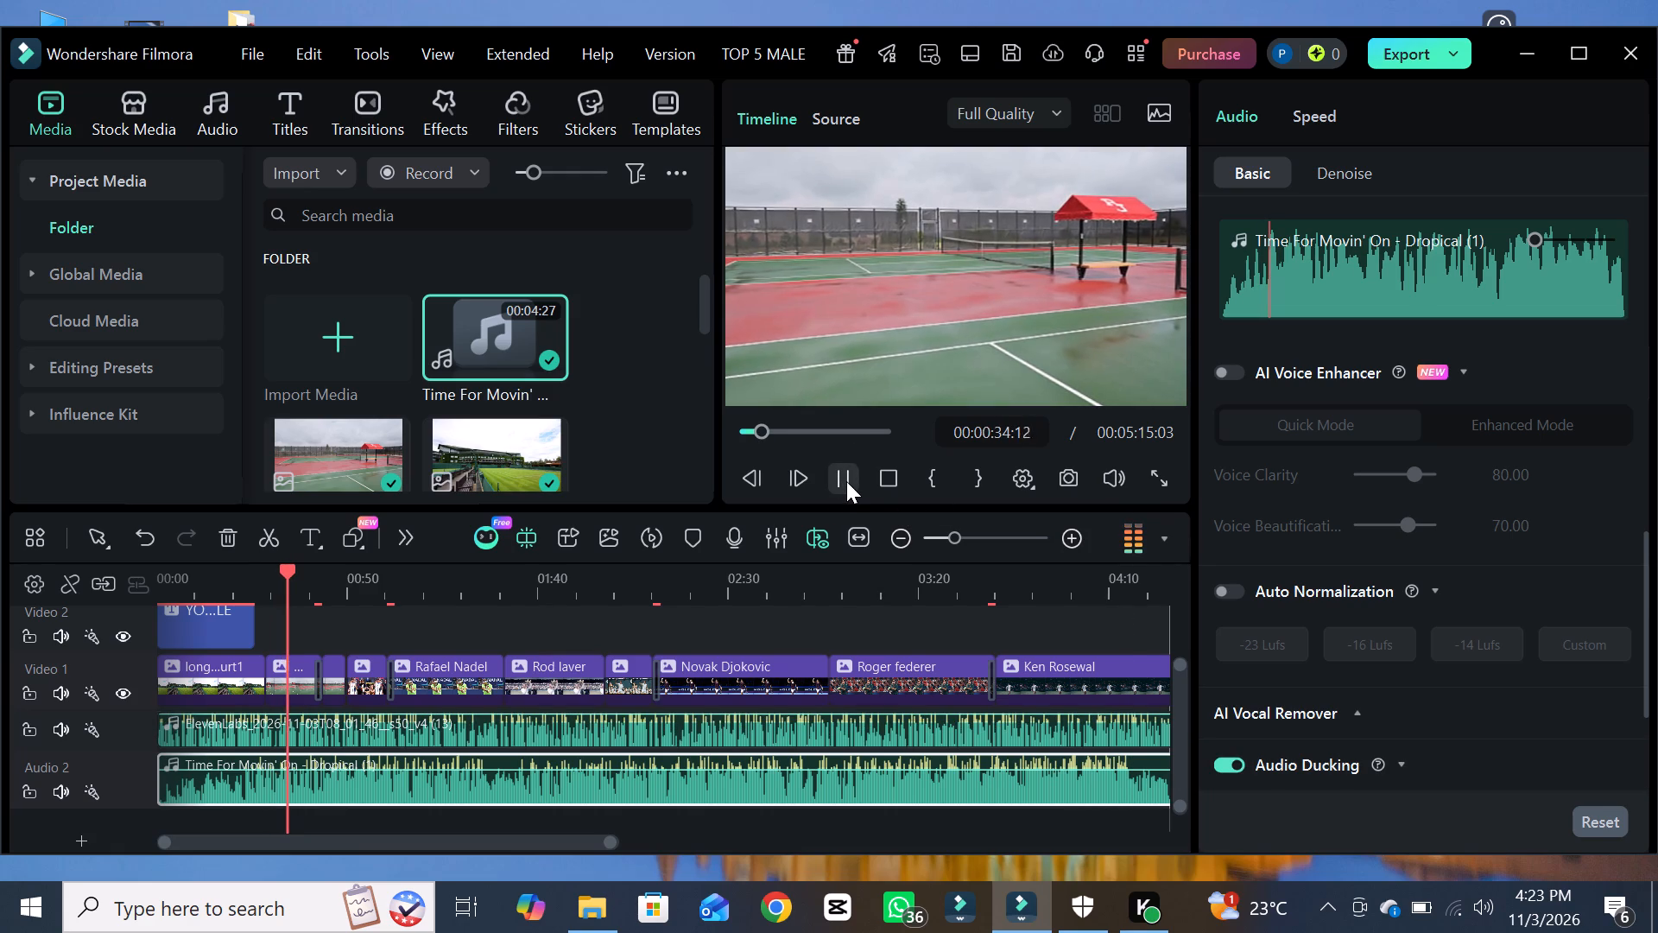
left_click(846, 481)
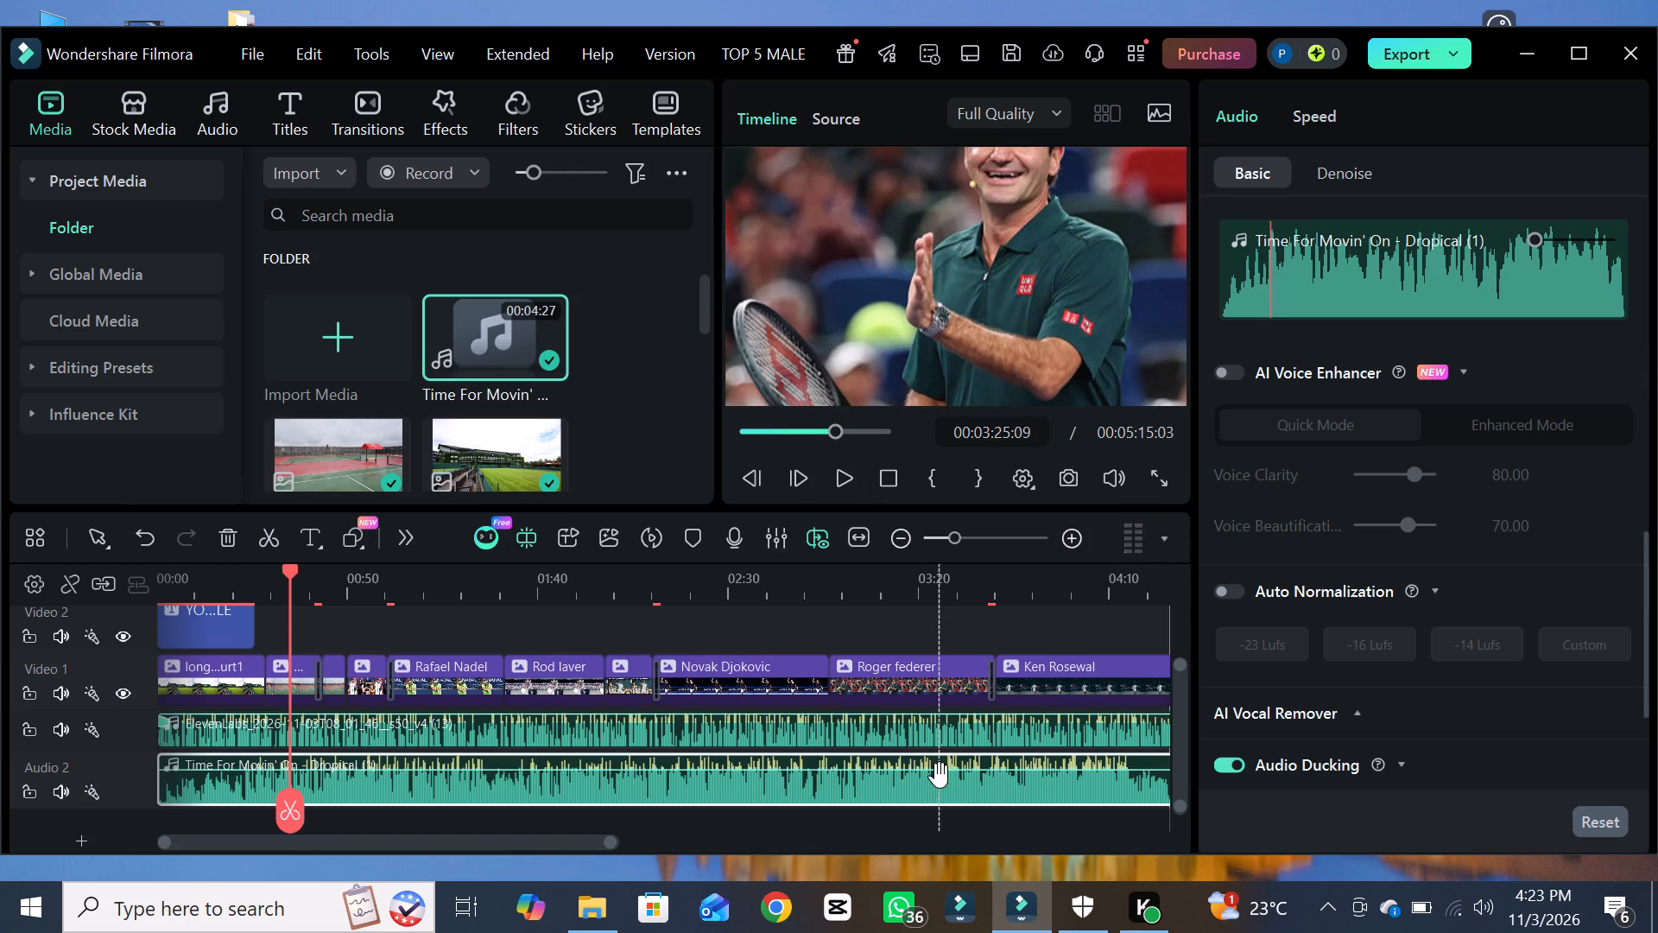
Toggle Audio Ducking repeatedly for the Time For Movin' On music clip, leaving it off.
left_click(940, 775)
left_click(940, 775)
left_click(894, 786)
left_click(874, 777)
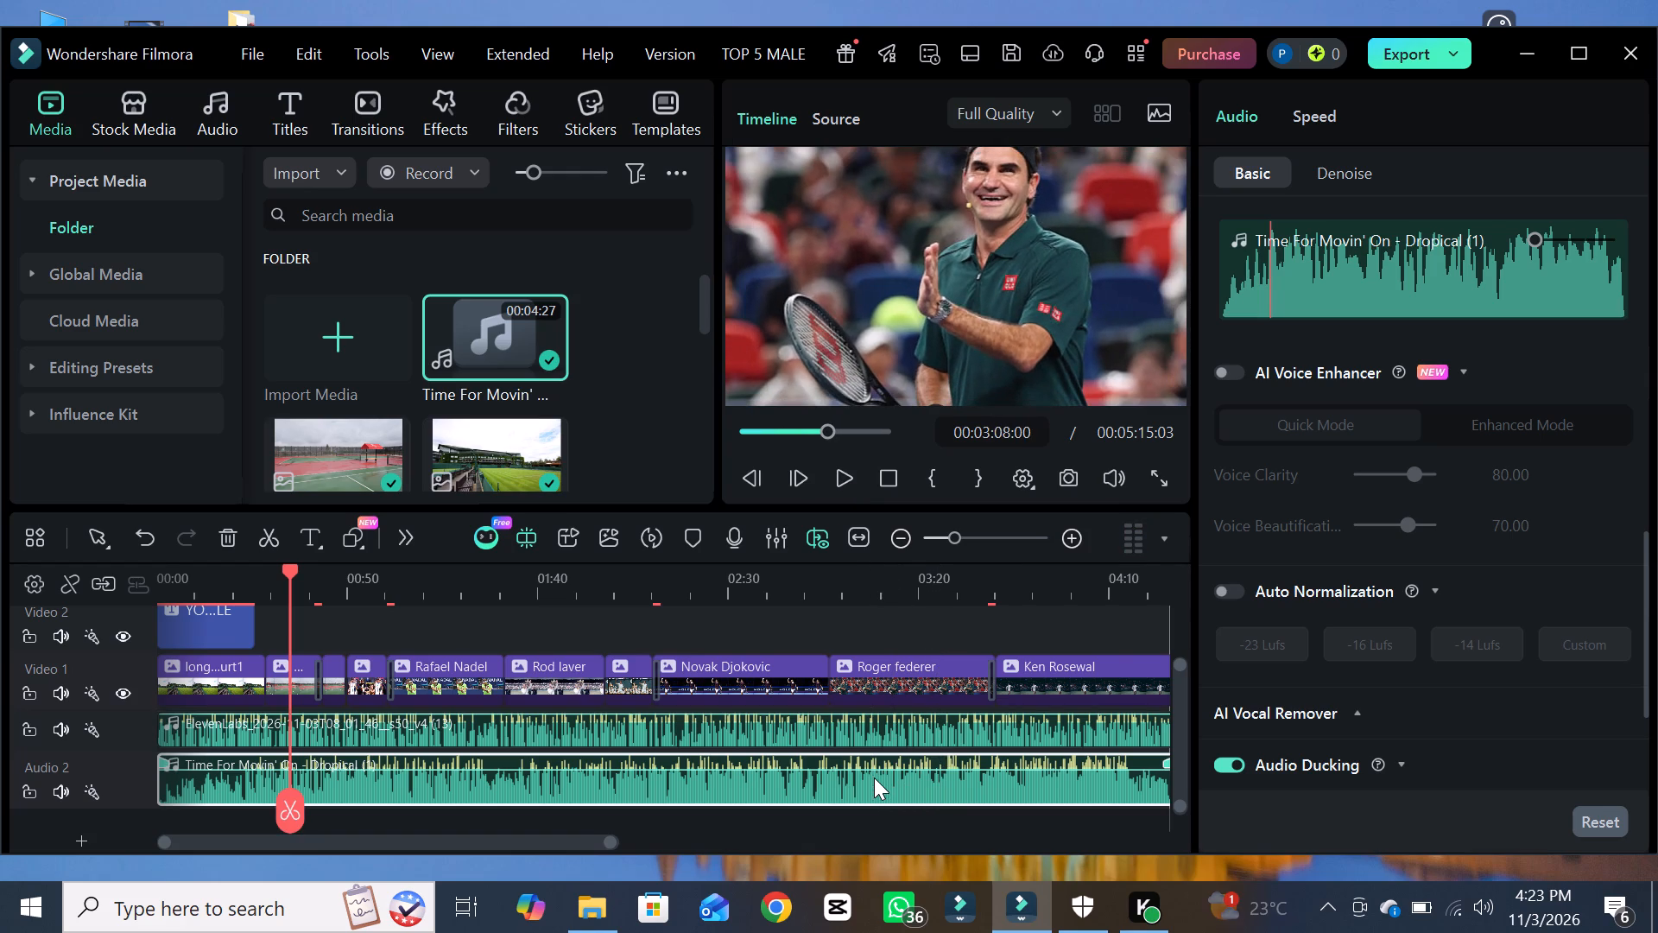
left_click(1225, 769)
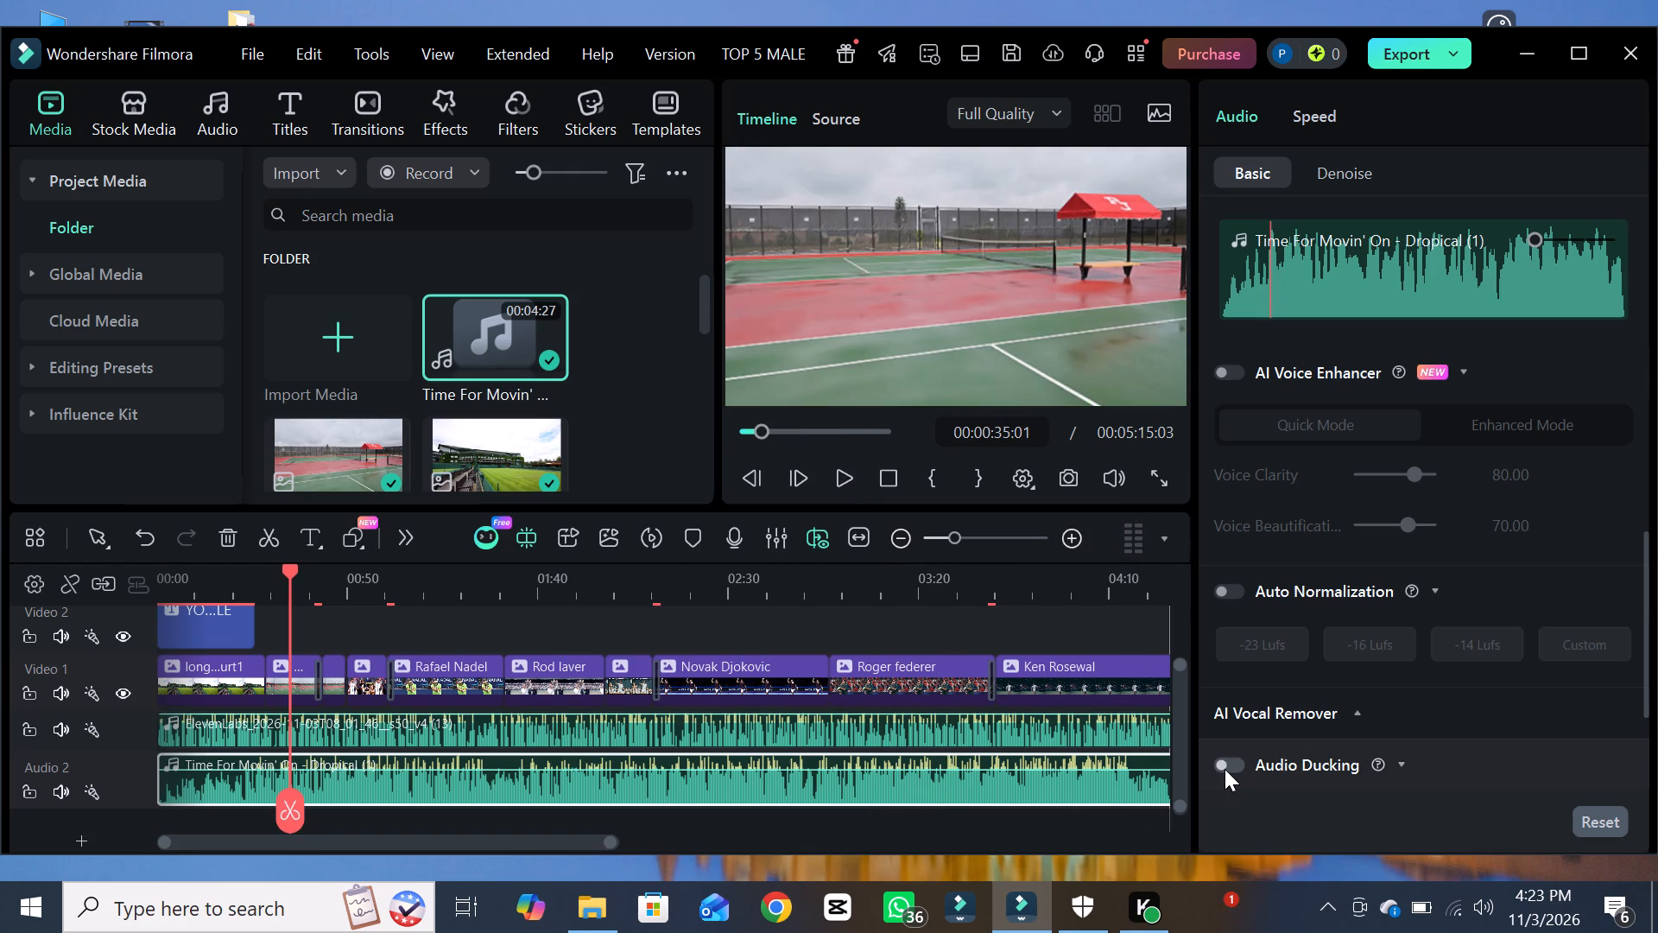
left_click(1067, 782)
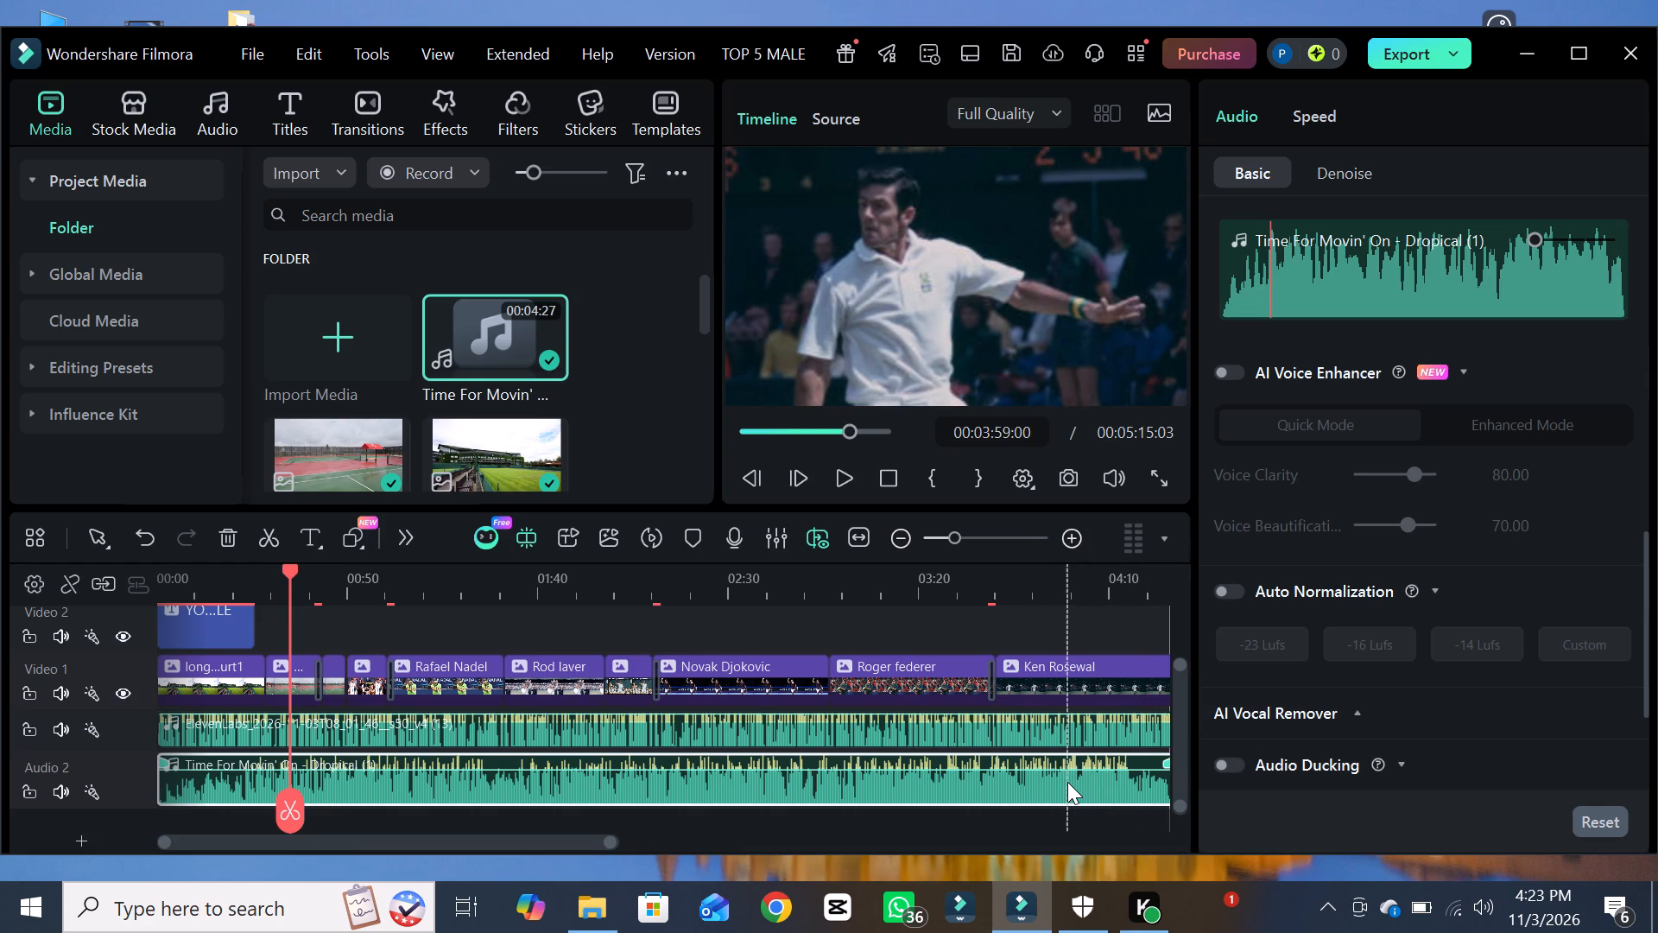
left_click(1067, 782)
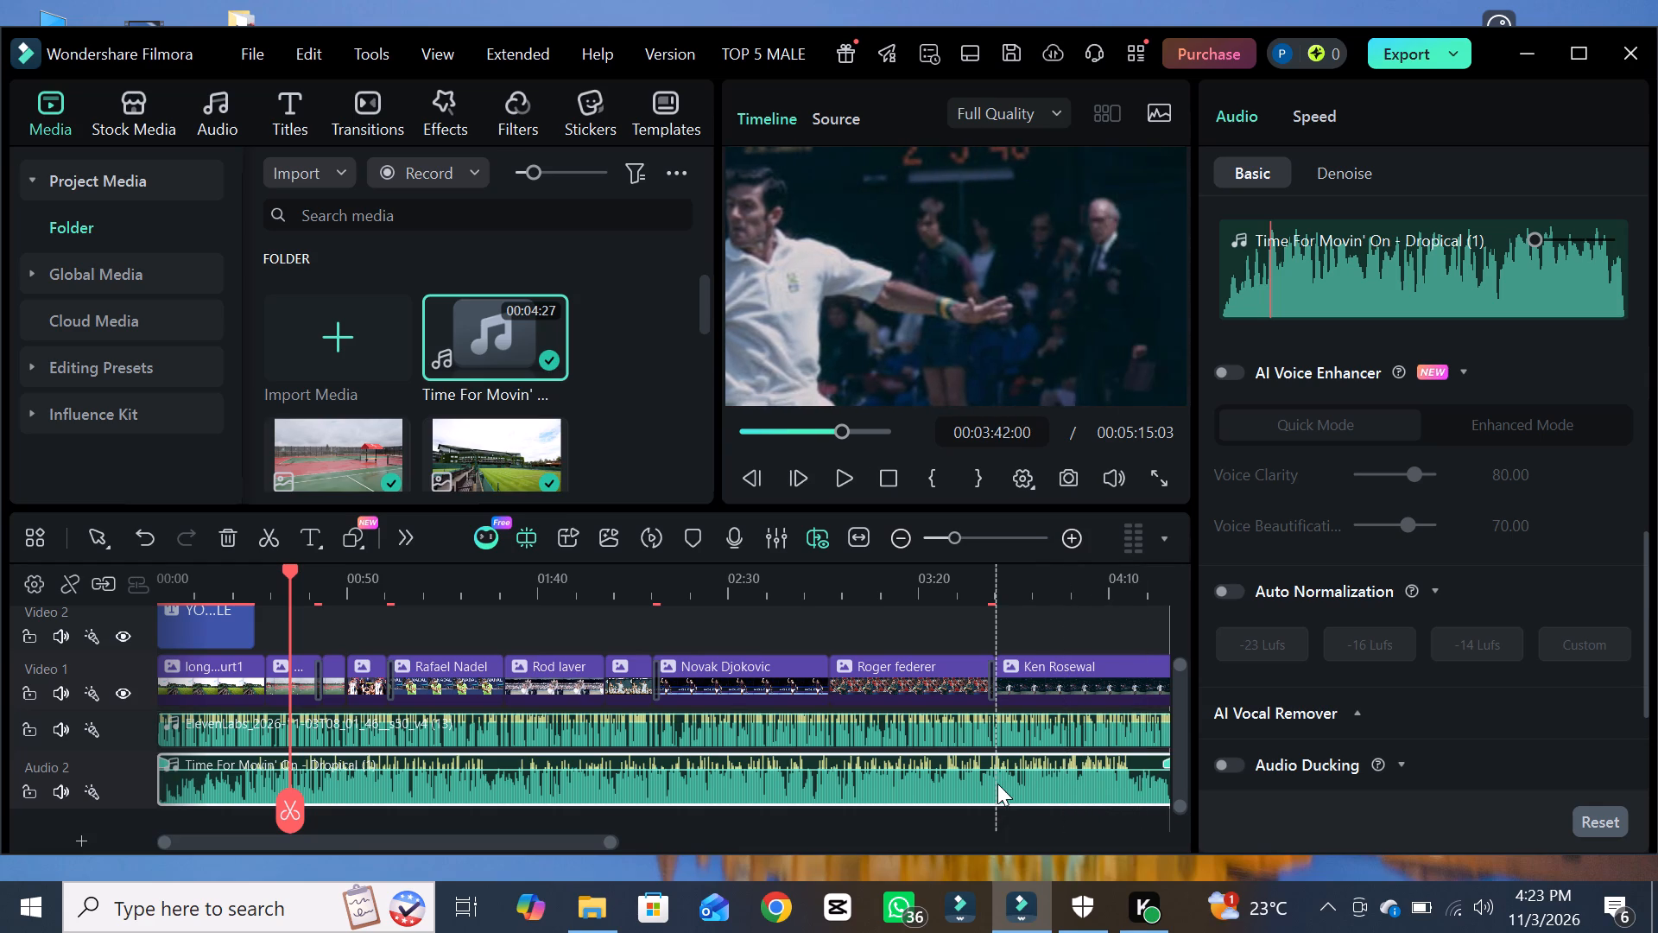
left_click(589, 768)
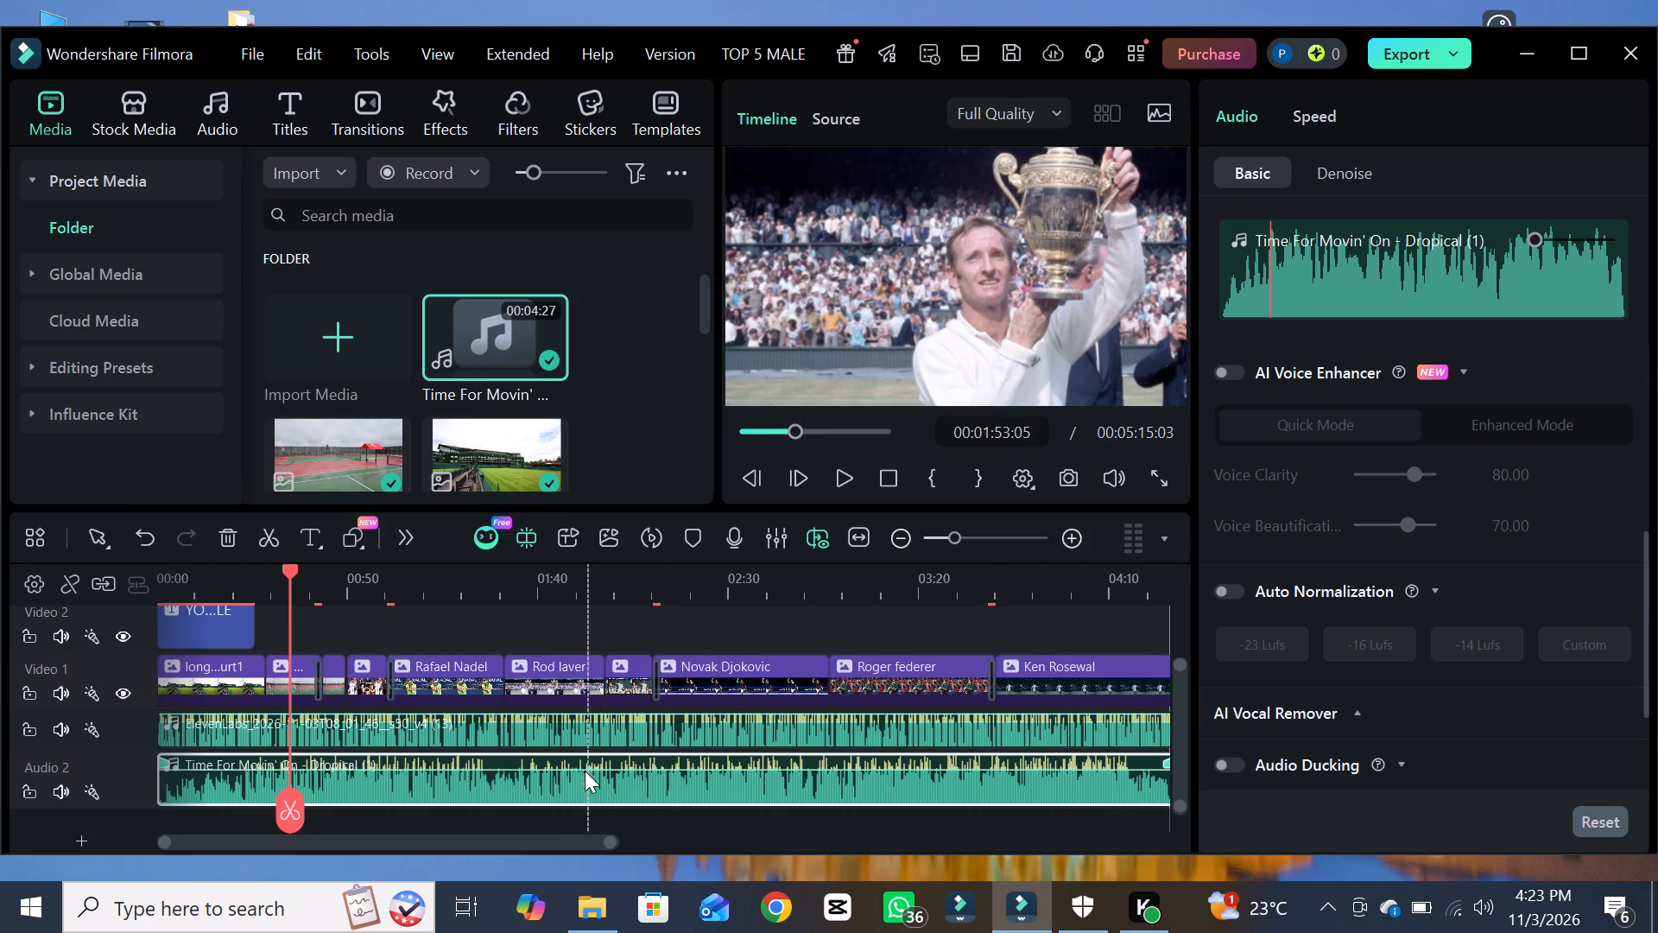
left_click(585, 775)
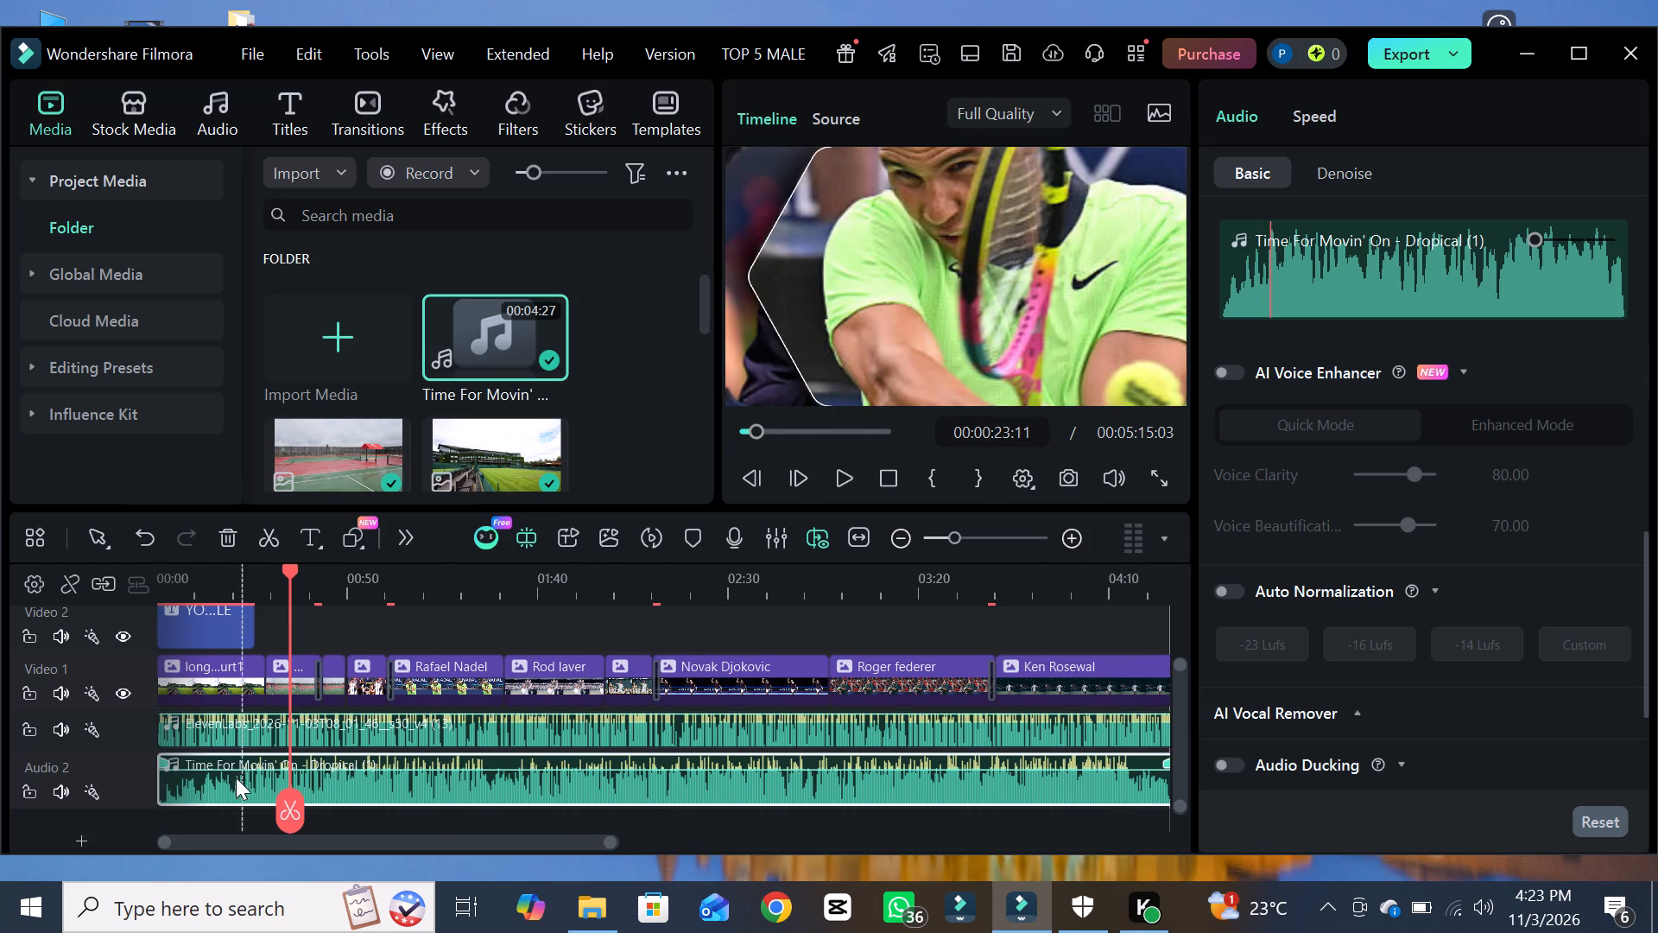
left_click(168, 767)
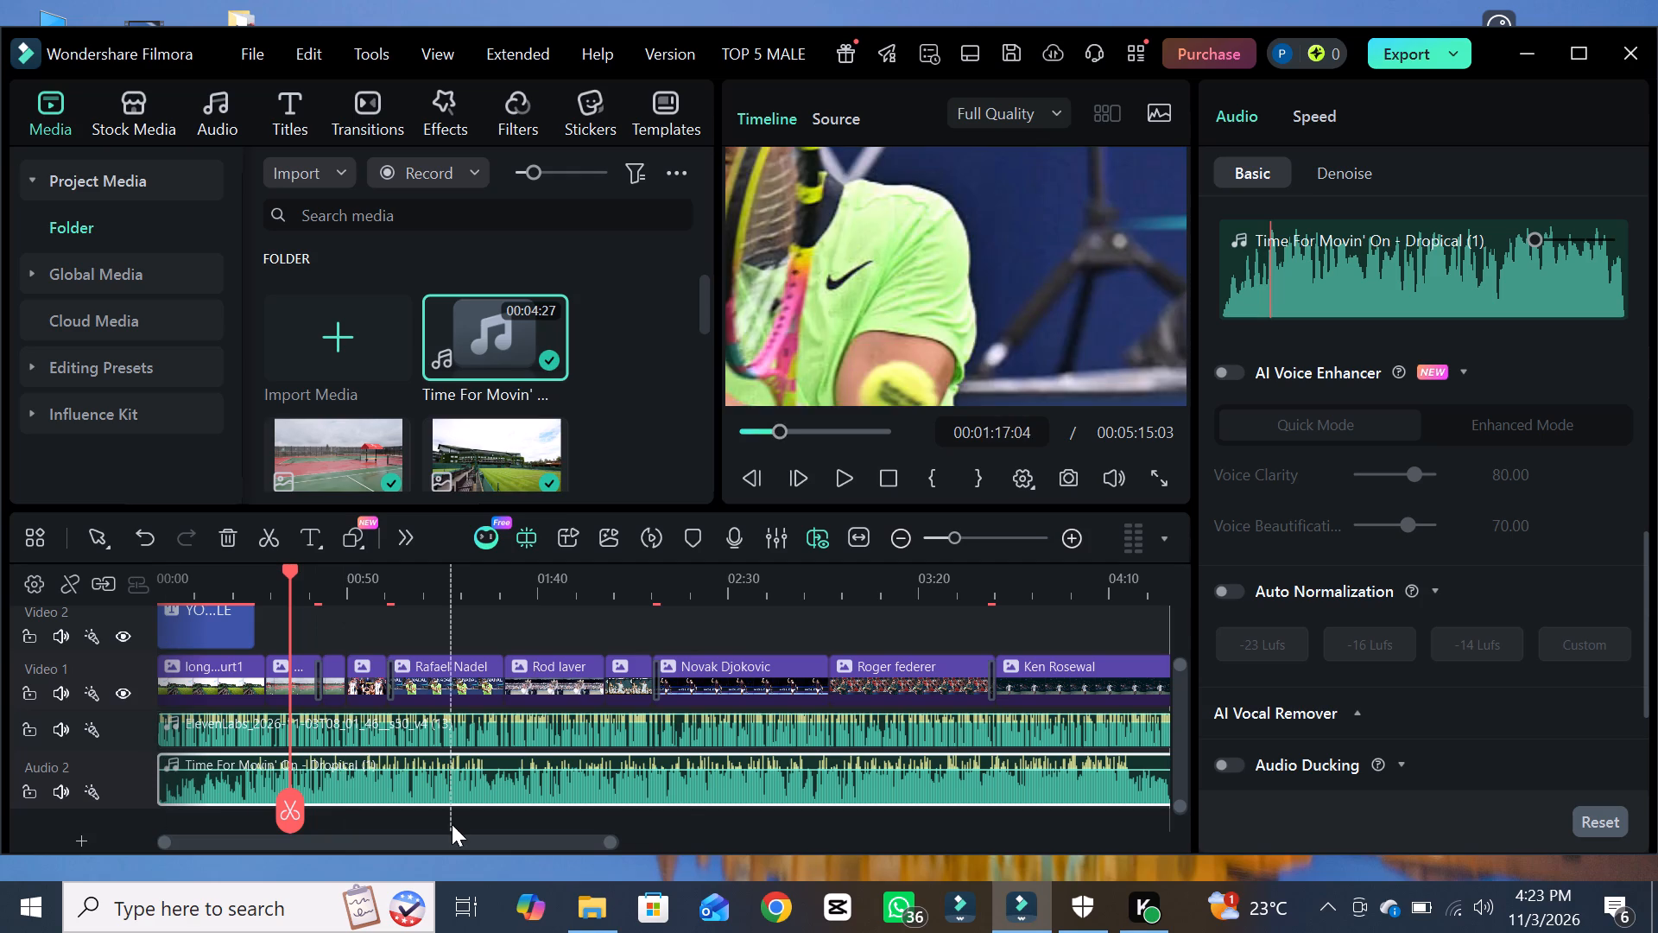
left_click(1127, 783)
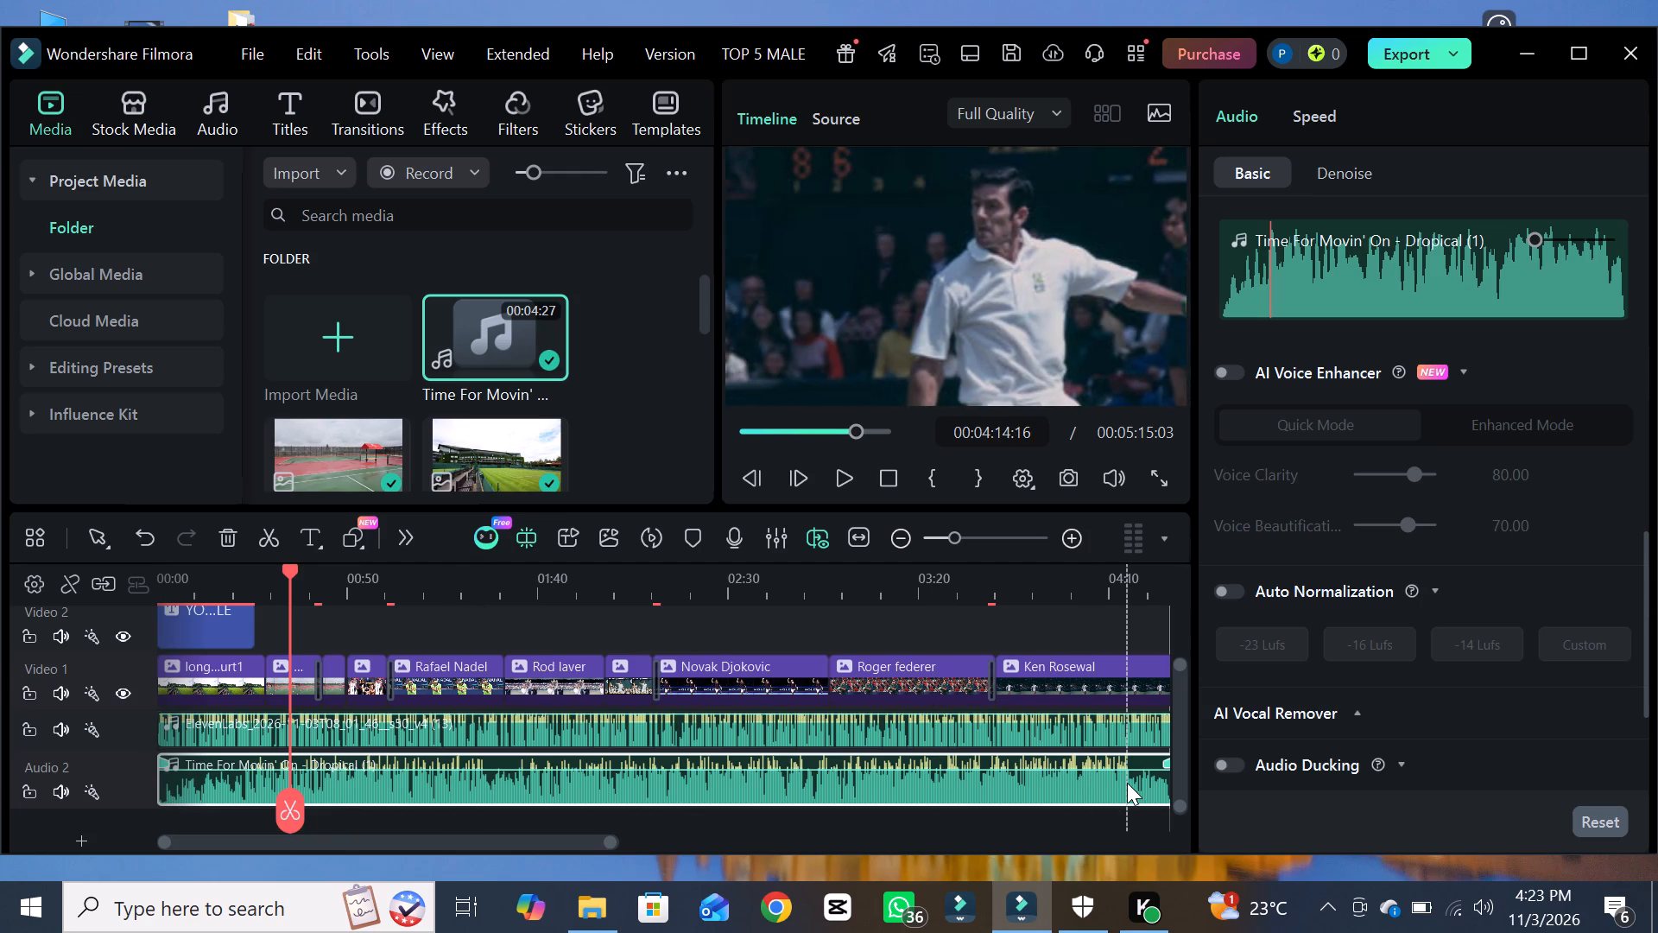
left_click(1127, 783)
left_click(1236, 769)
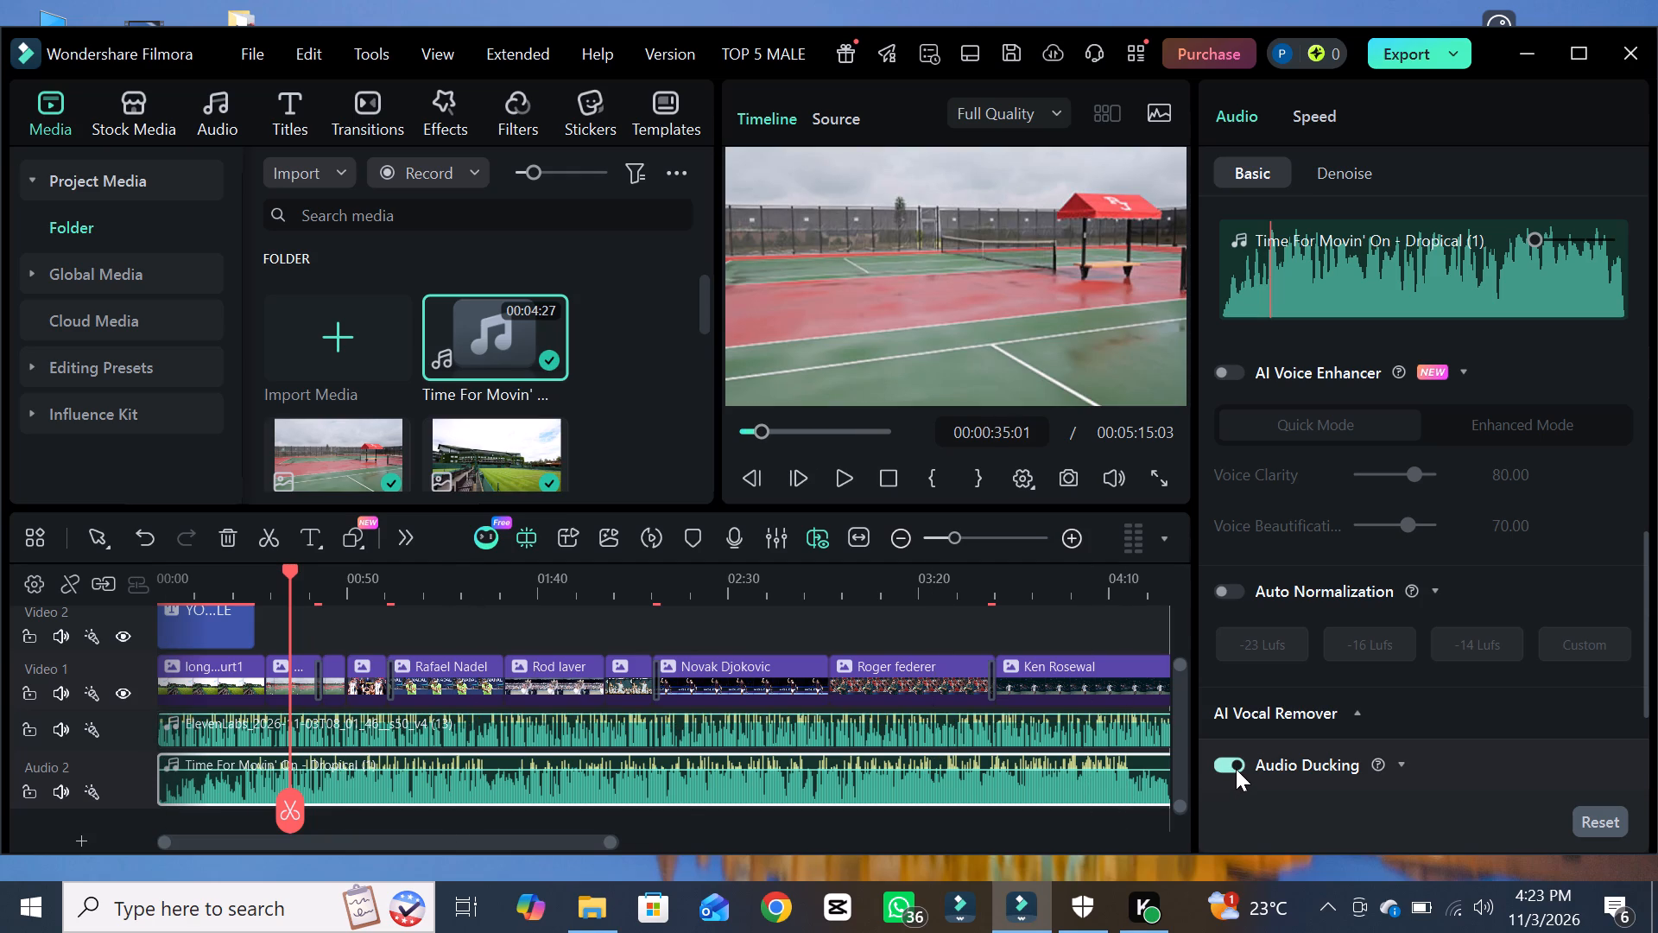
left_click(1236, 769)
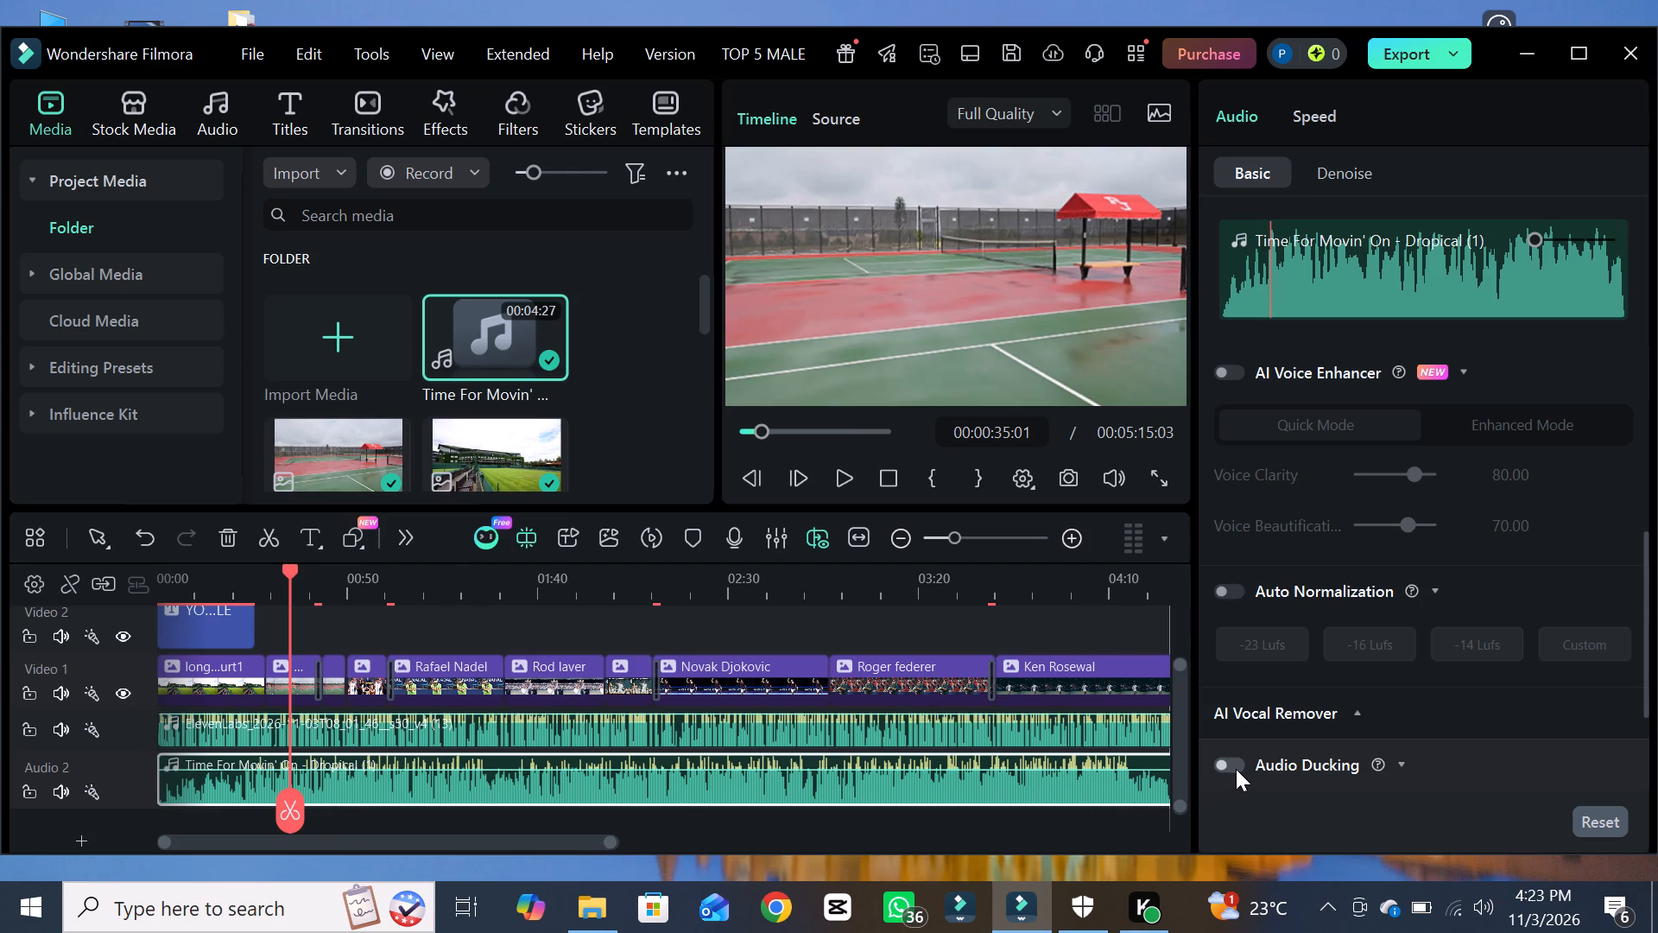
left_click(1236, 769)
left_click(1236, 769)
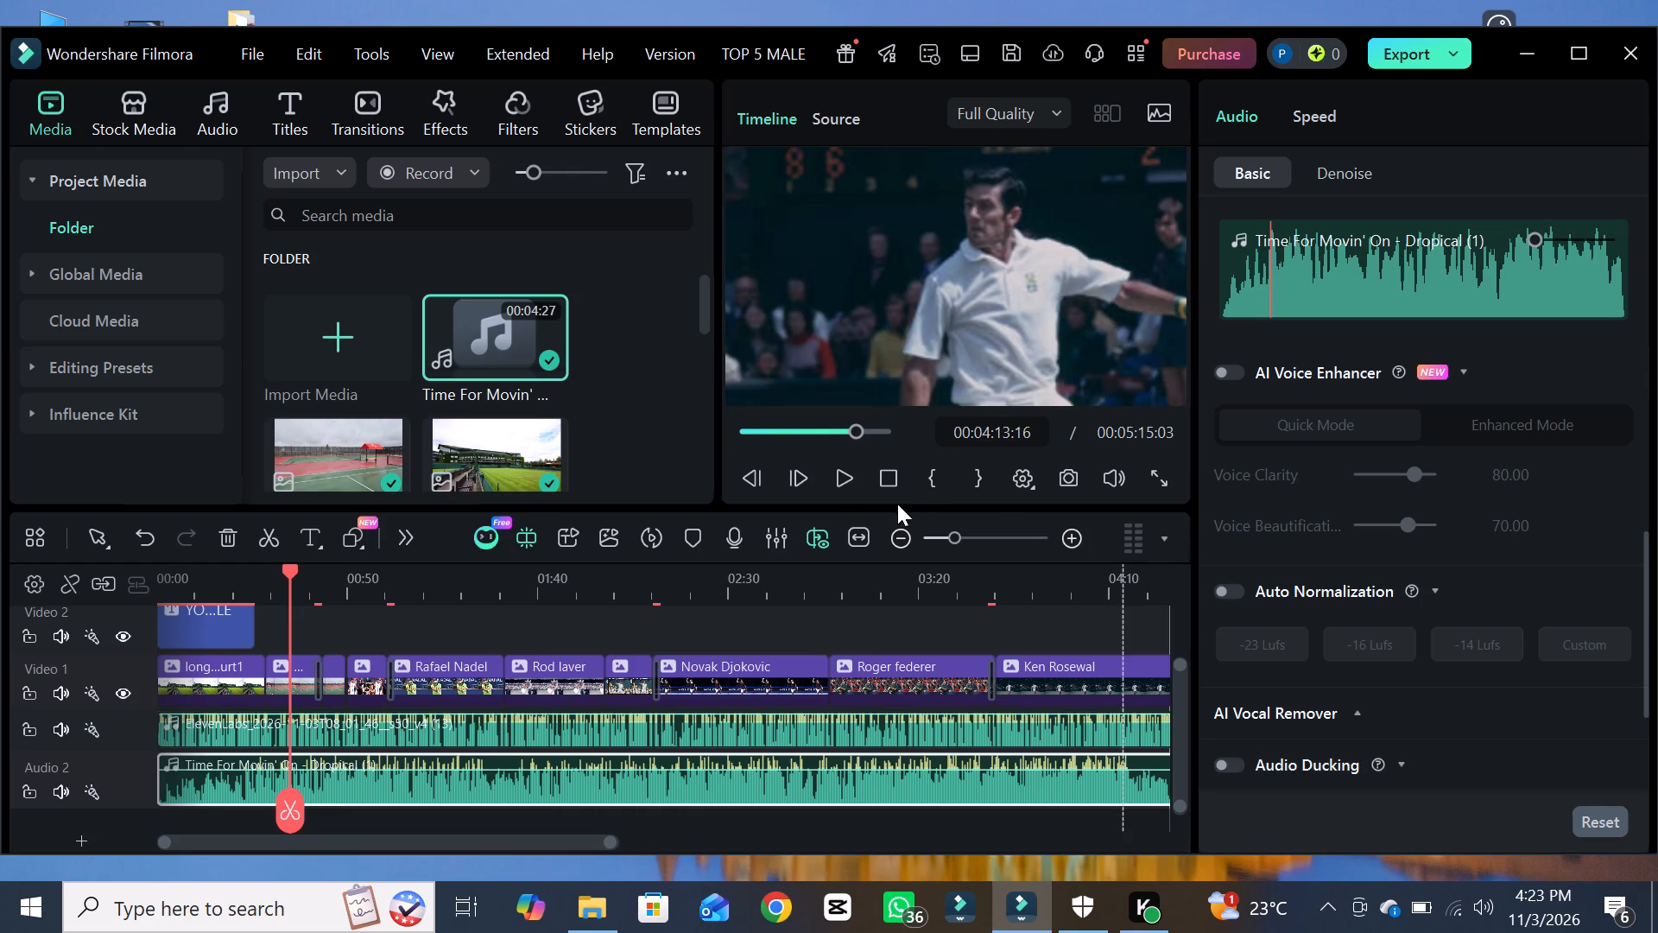
Play the timeline from the playhead to hear the music against the voiceover without ducking.
left_click(844, 474)
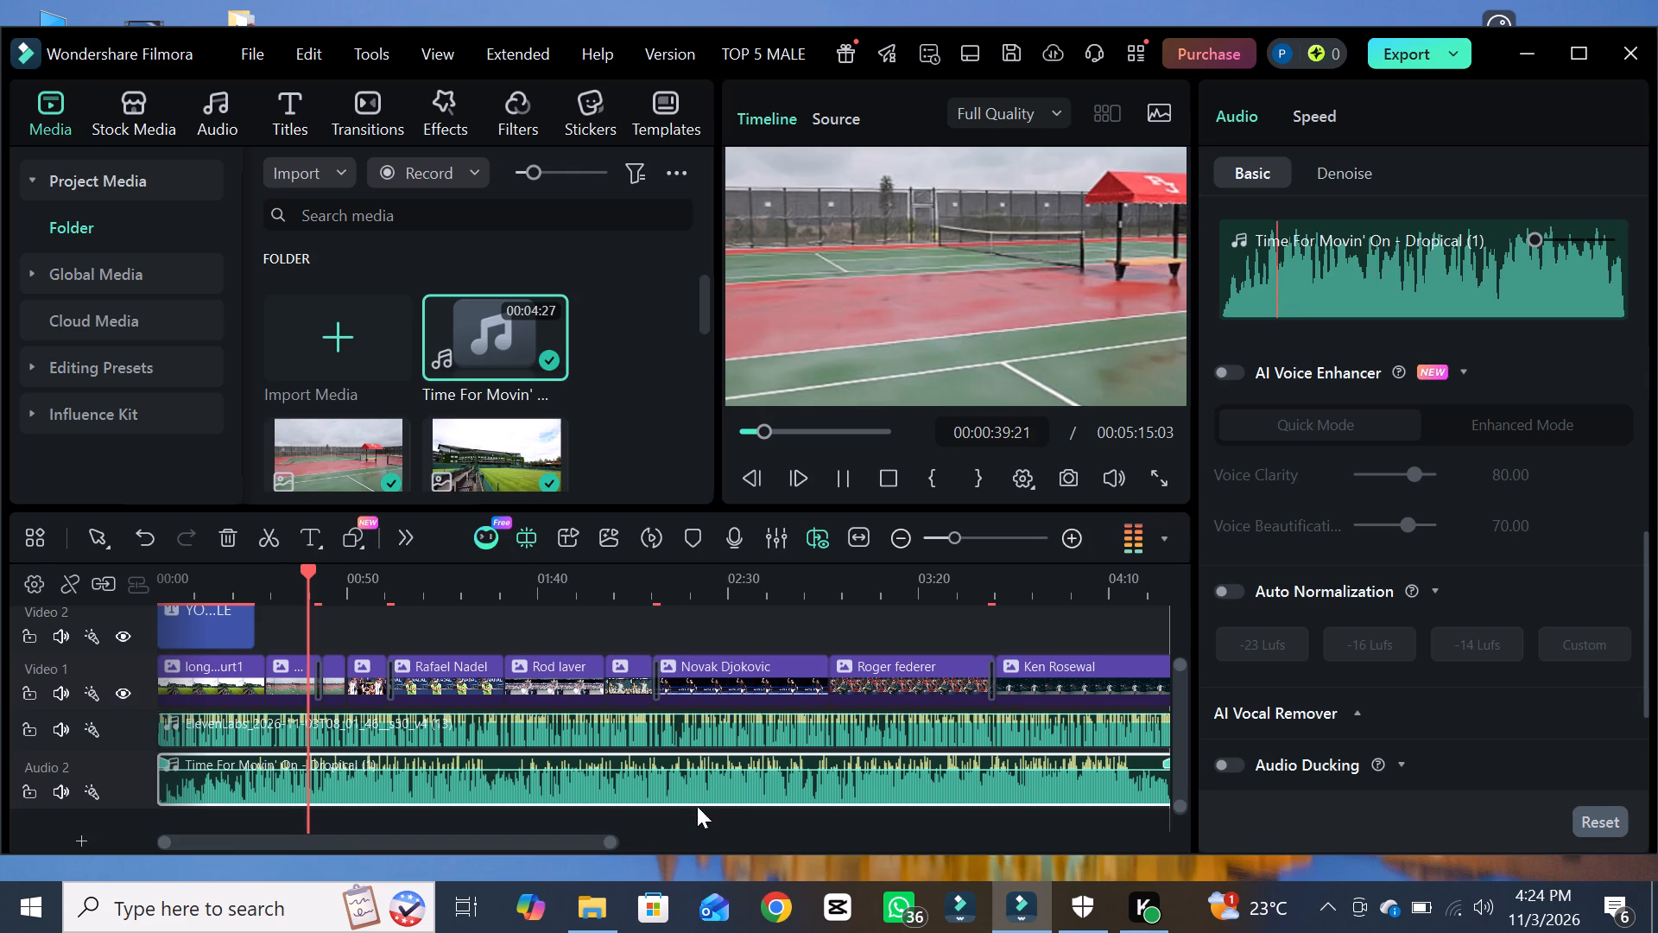
triple_click(765, 783)
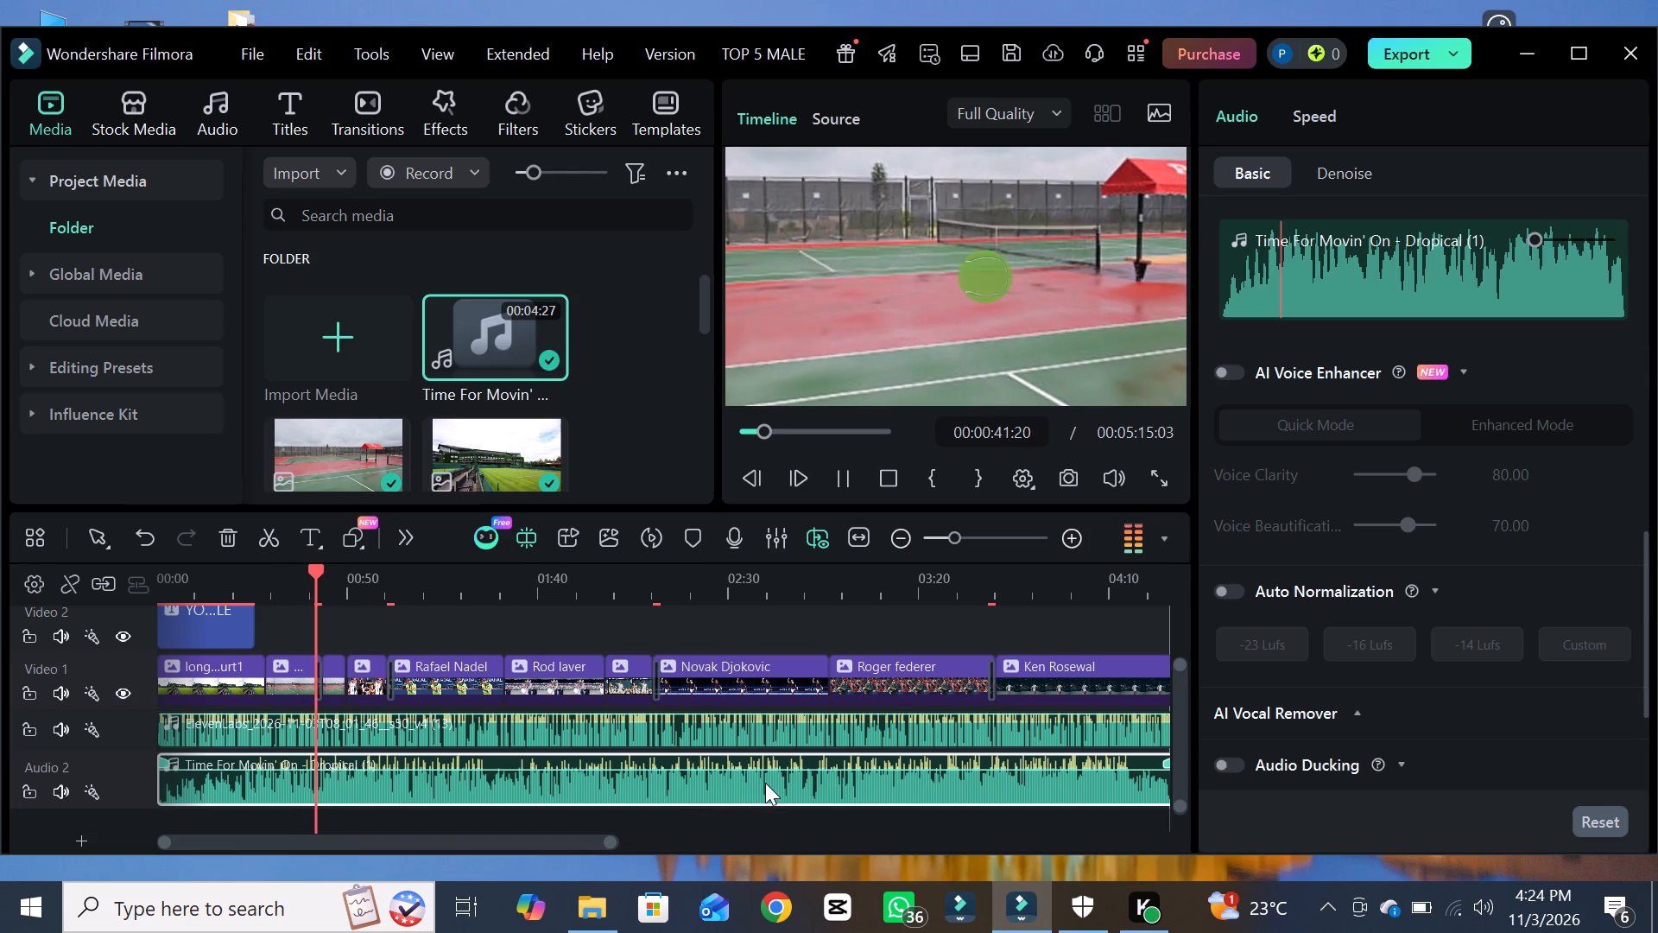
triple_click(765, 783)
left_click(765, 783)
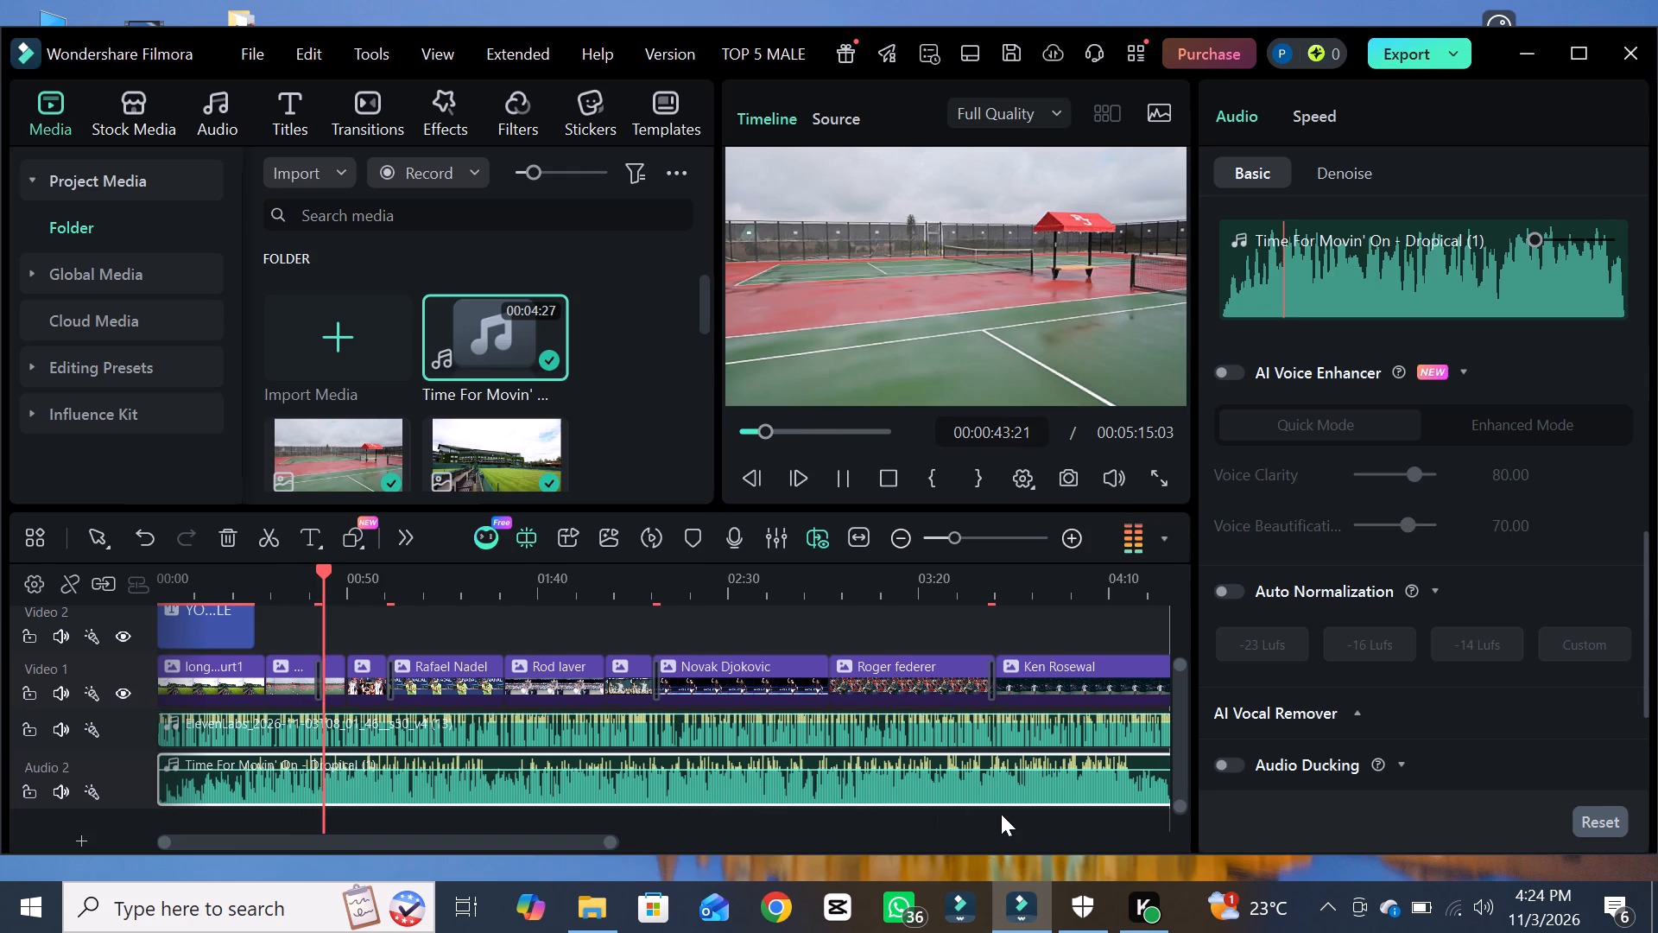
triple_click(1001, 814)
left_click(1126, 769)
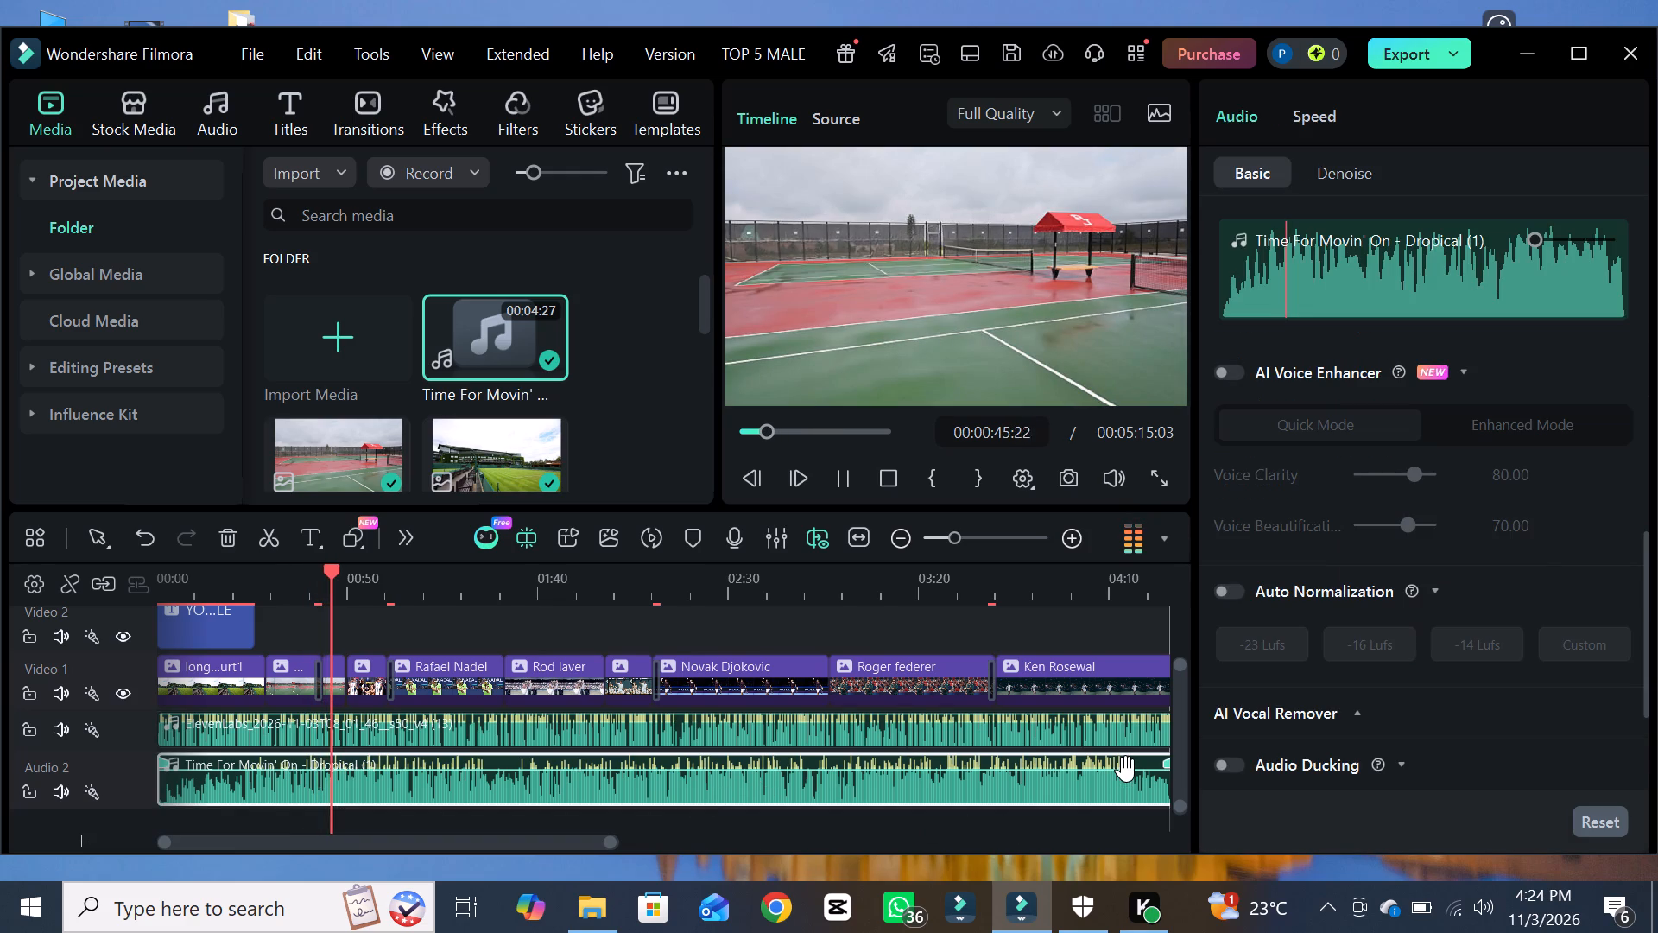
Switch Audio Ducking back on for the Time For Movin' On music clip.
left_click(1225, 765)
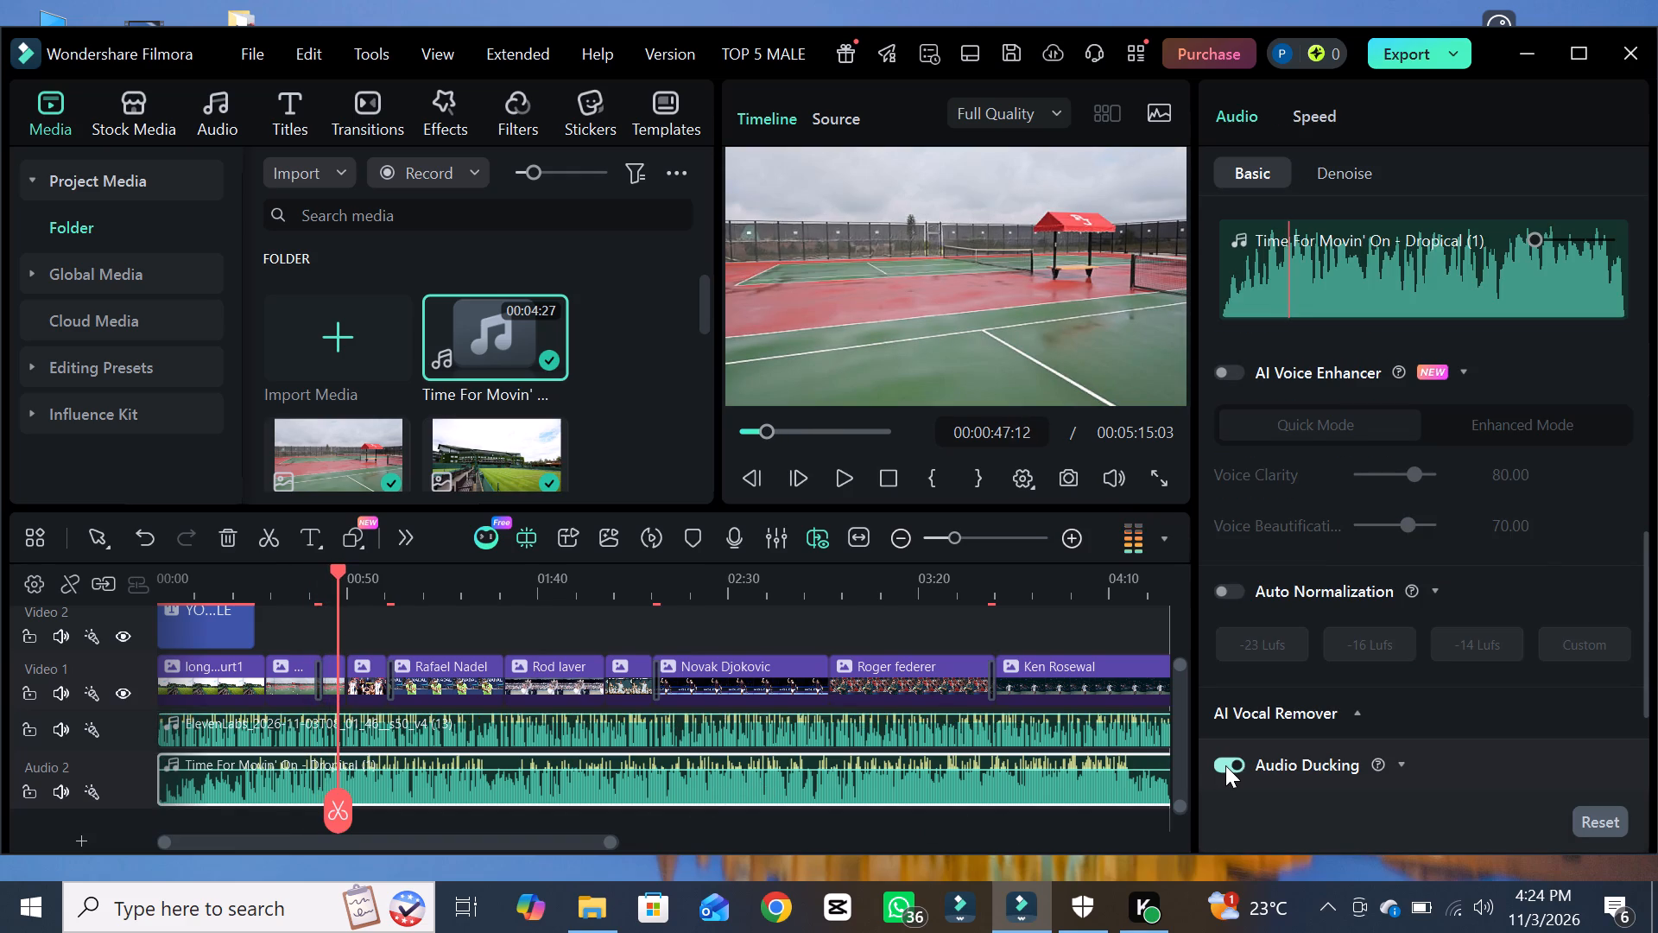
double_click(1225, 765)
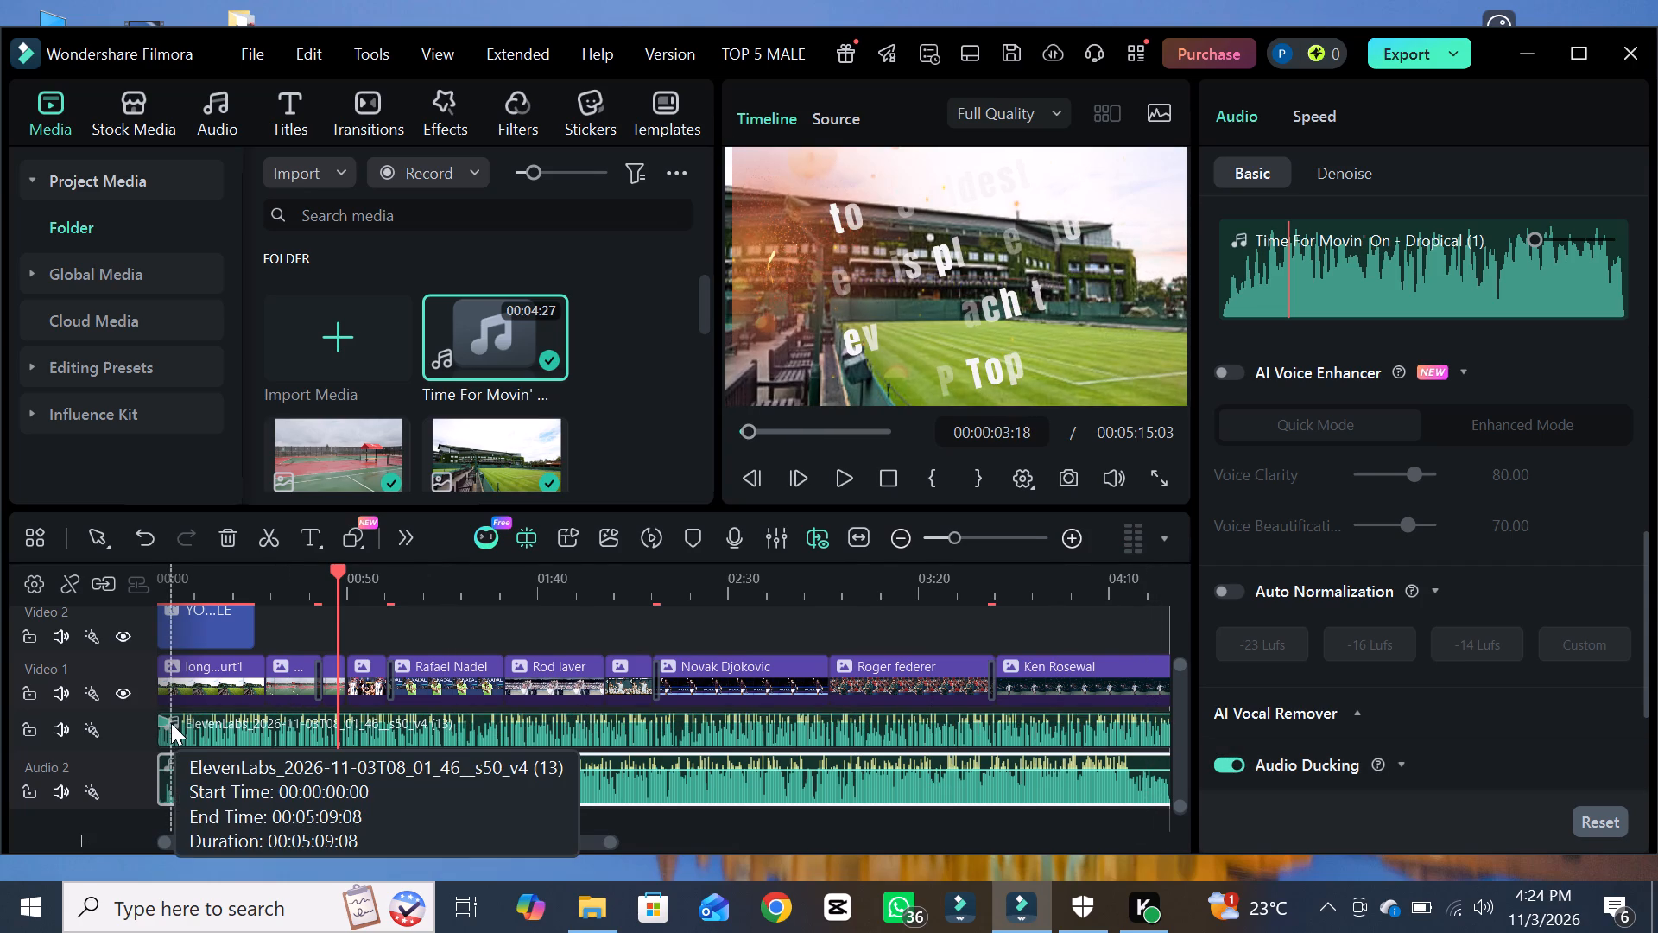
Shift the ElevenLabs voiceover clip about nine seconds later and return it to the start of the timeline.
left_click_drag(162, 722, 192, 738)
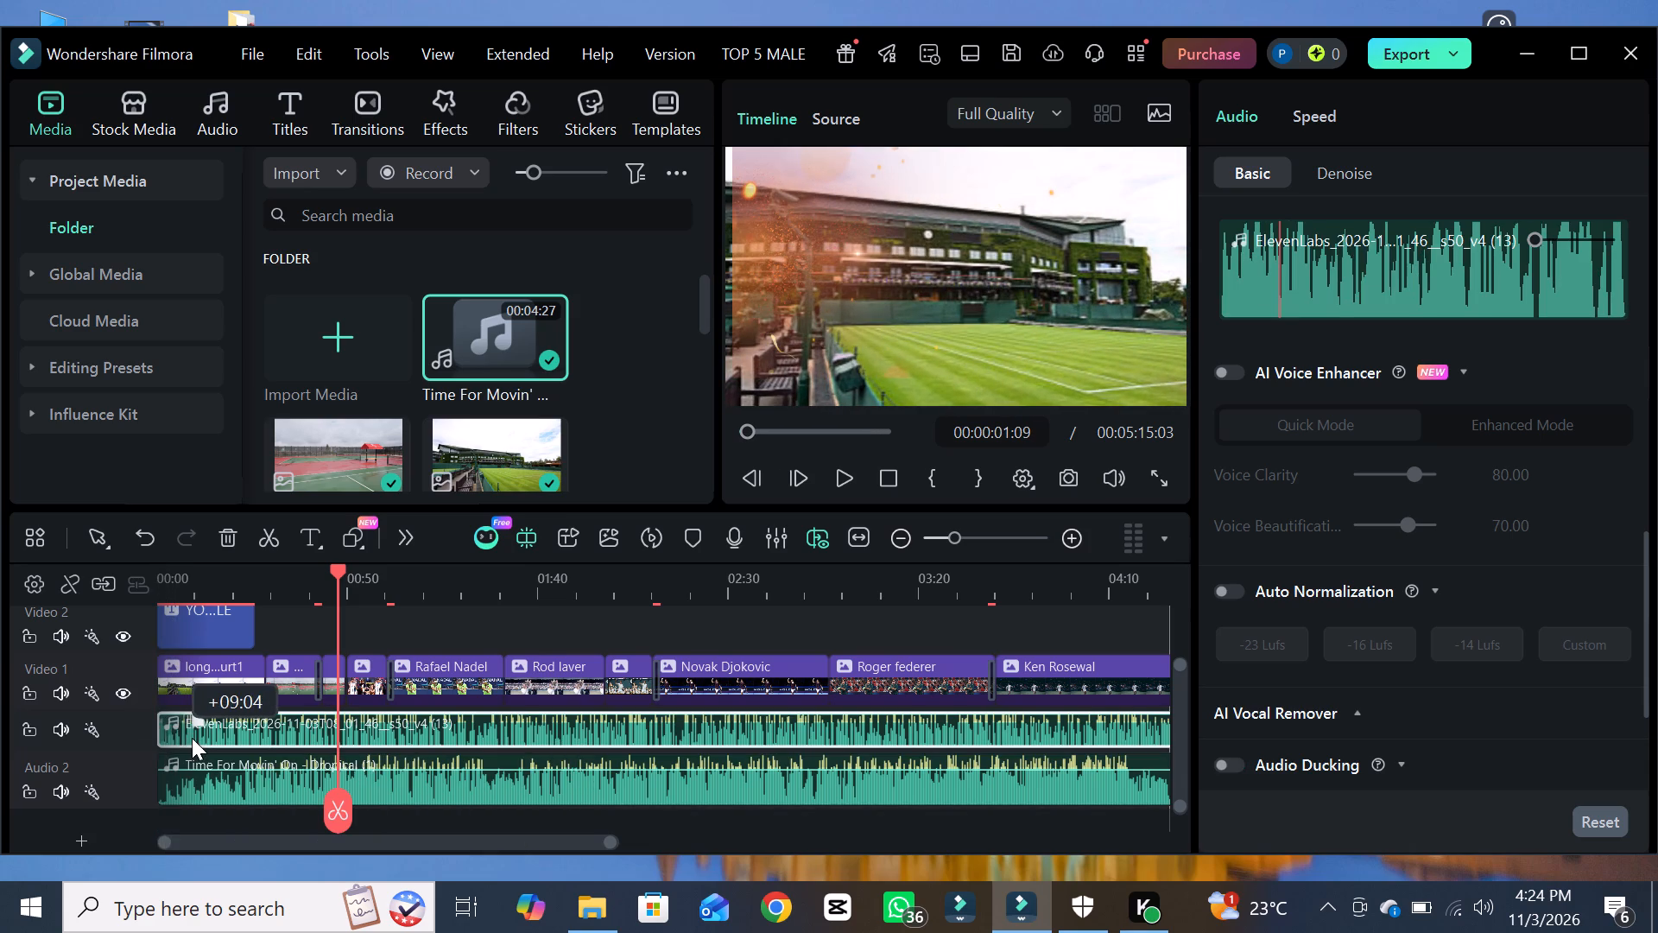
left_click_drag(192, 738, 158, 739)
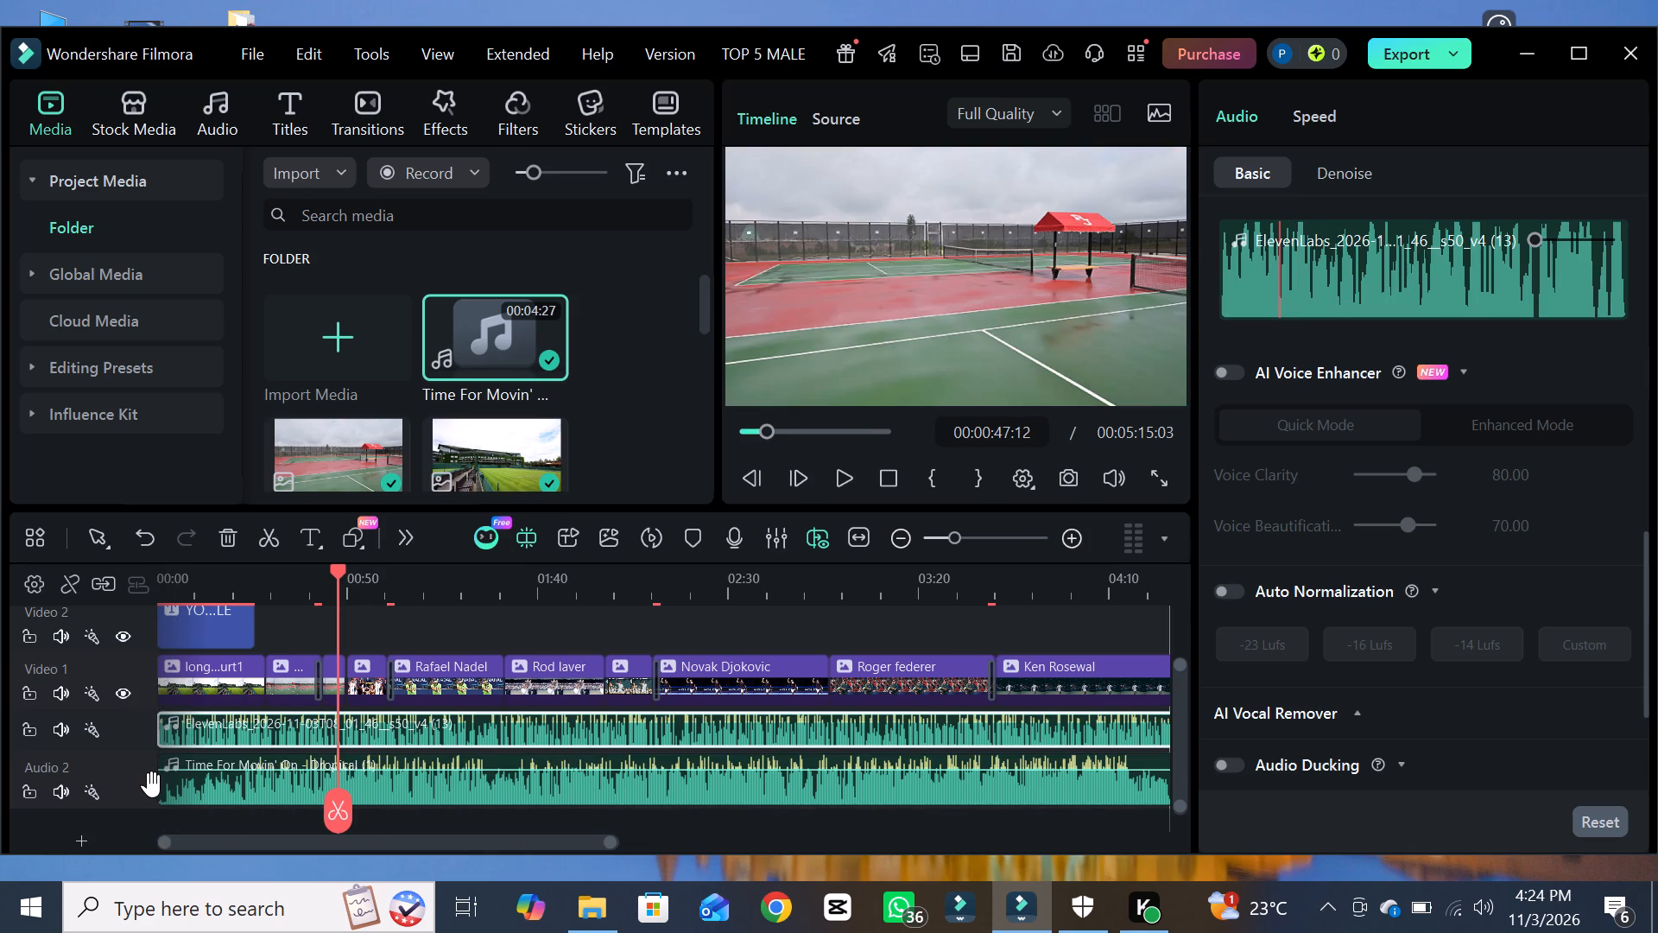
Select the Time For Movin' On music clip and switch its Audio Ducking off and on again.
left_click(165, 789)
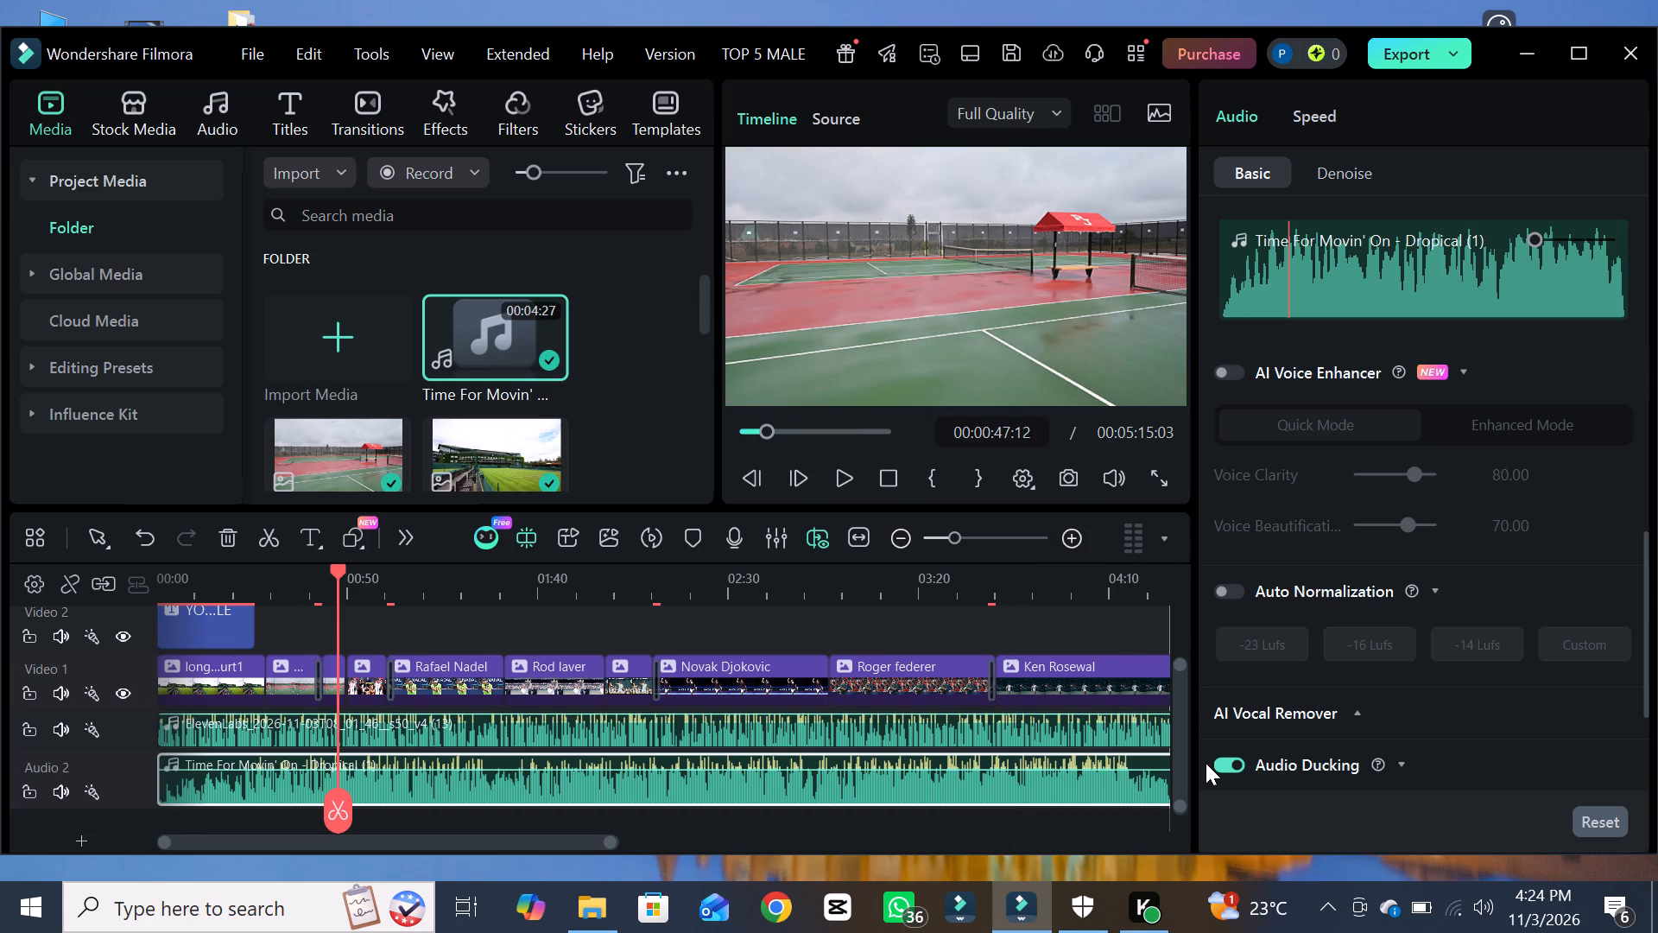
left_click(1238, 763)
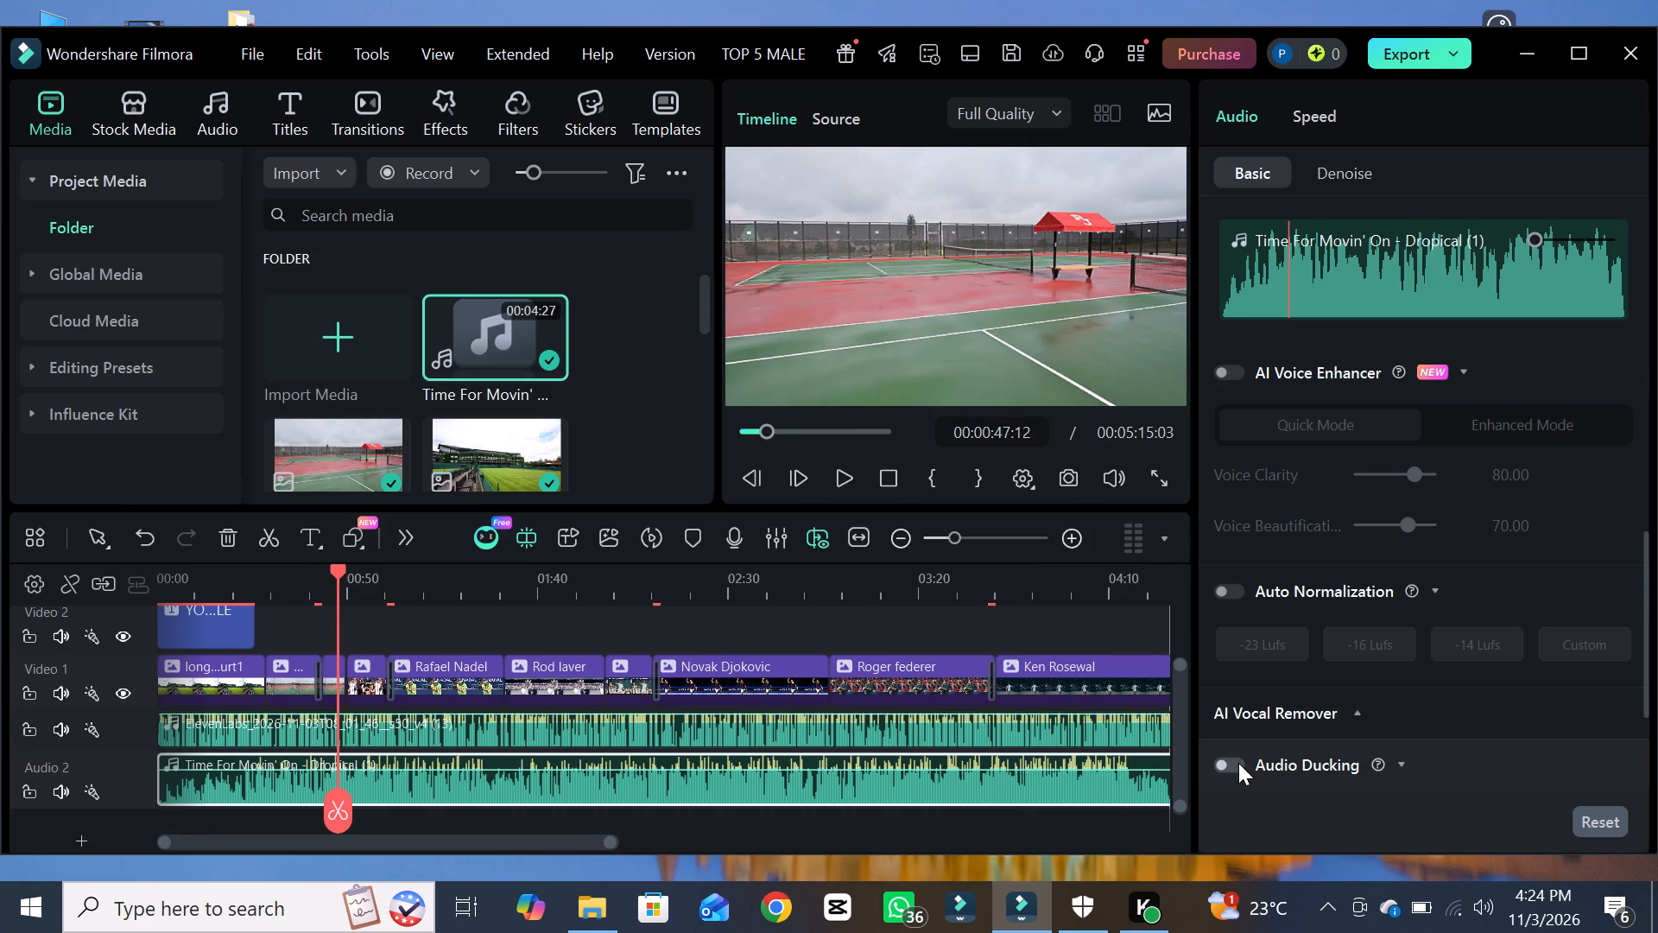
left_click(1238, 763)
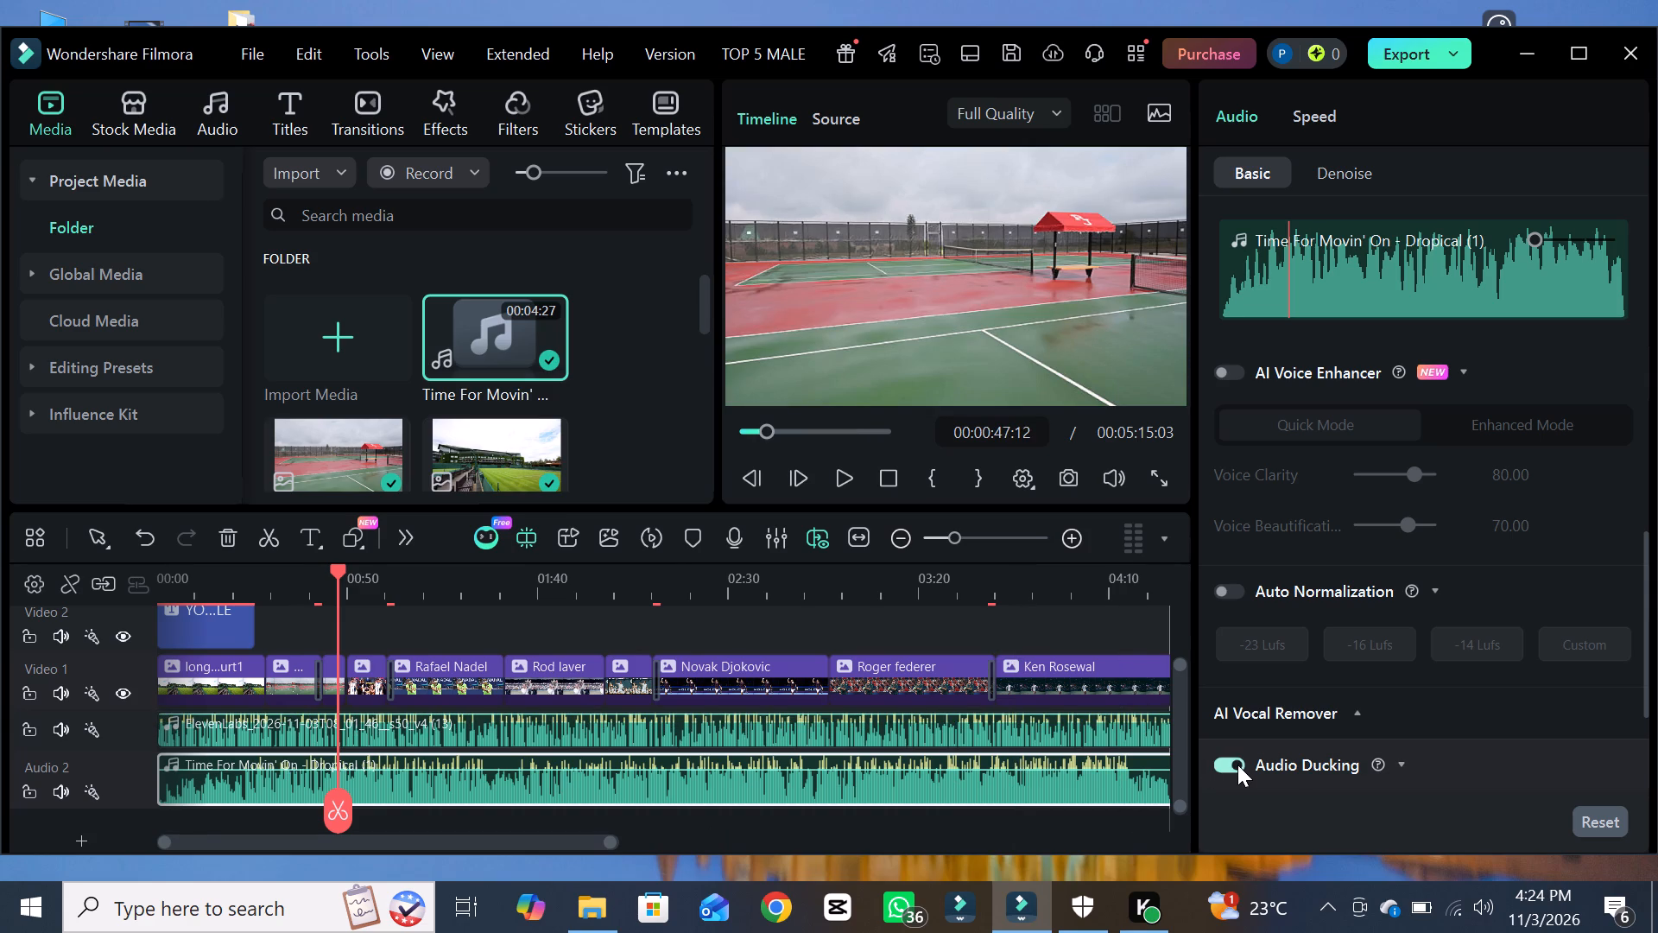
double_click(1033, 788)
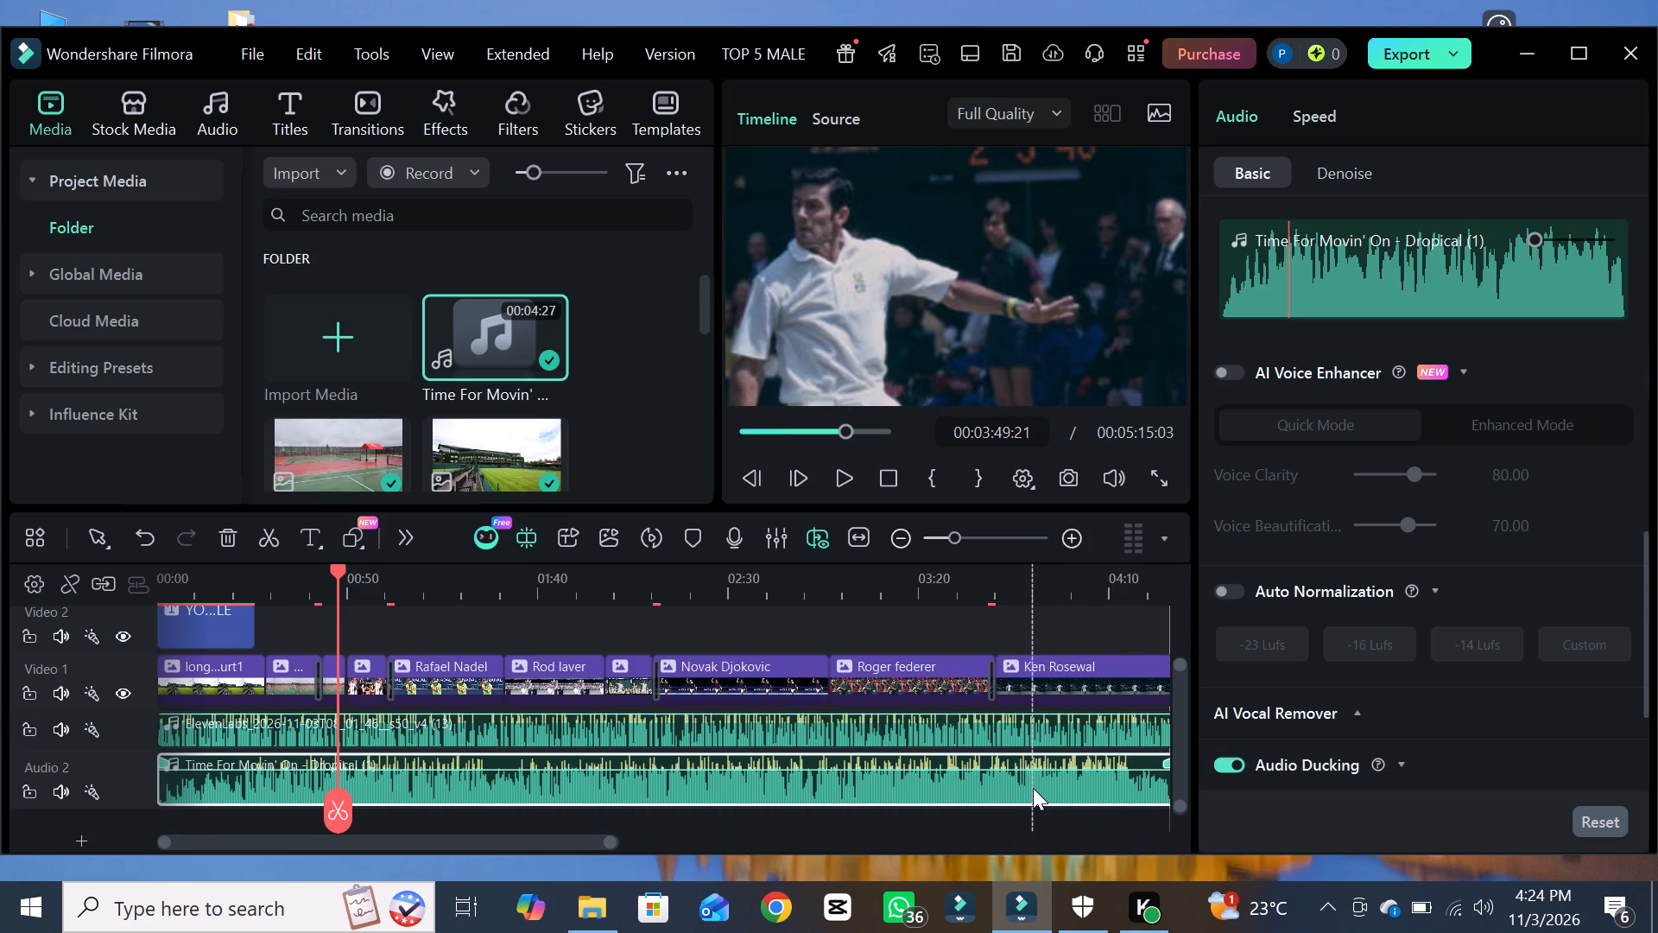
Play the timeline from the playhead and check the Audio Ducking setting of the ElevenLabs voiceover clip.
left_click(844, 475)
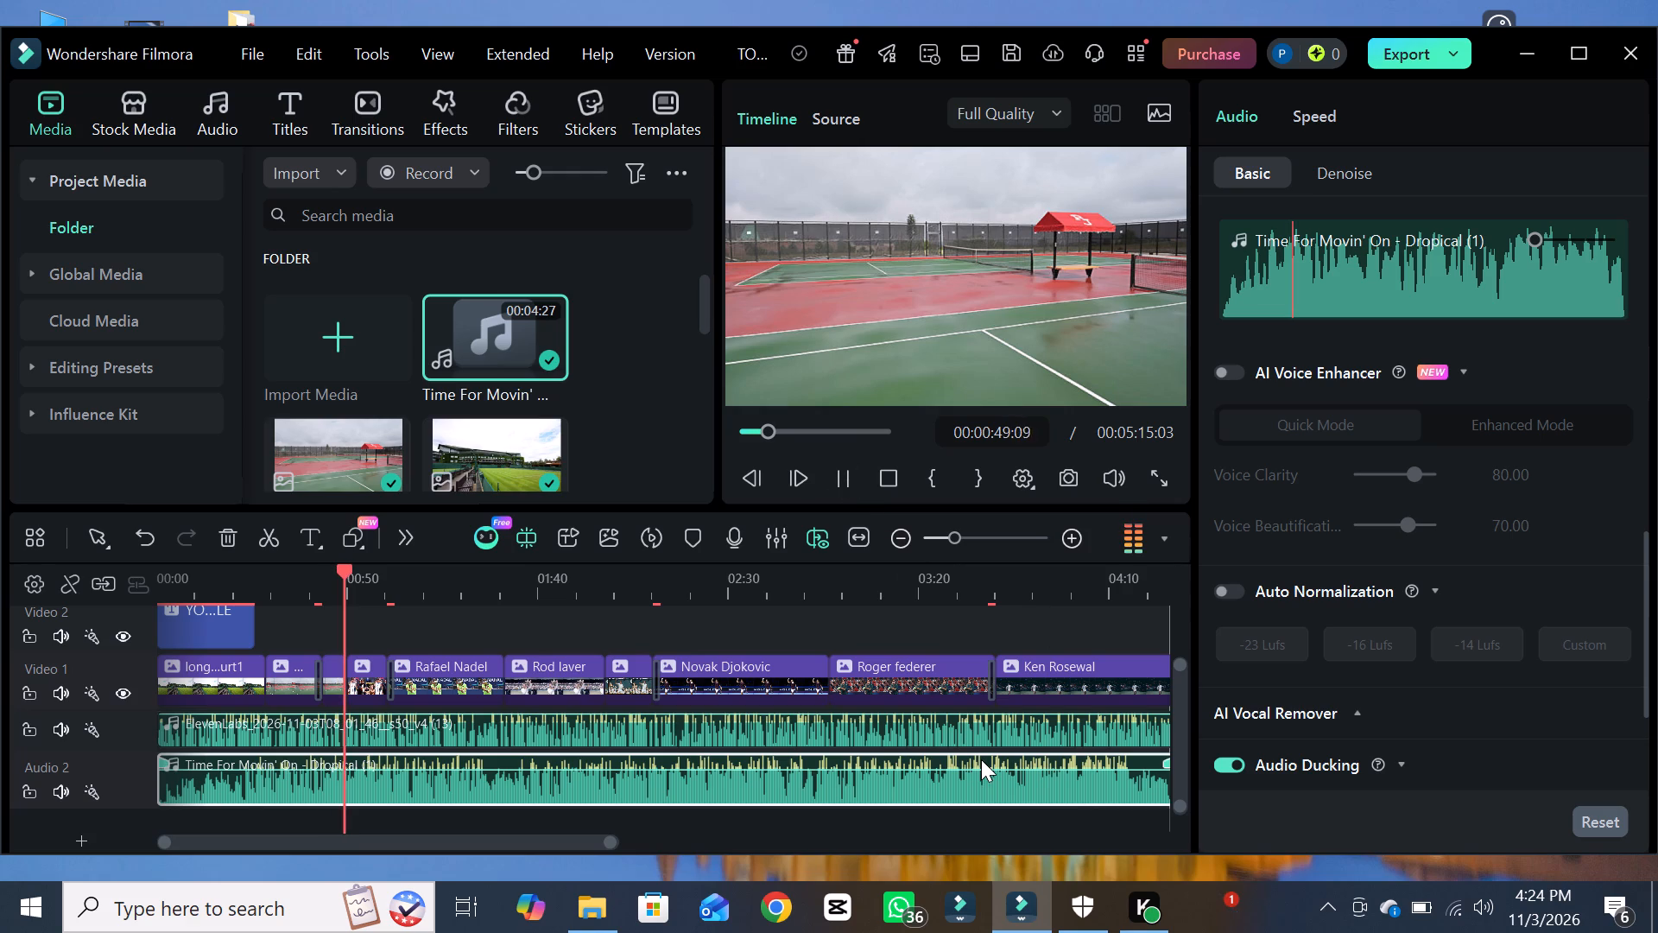
double_click(1079, 795)
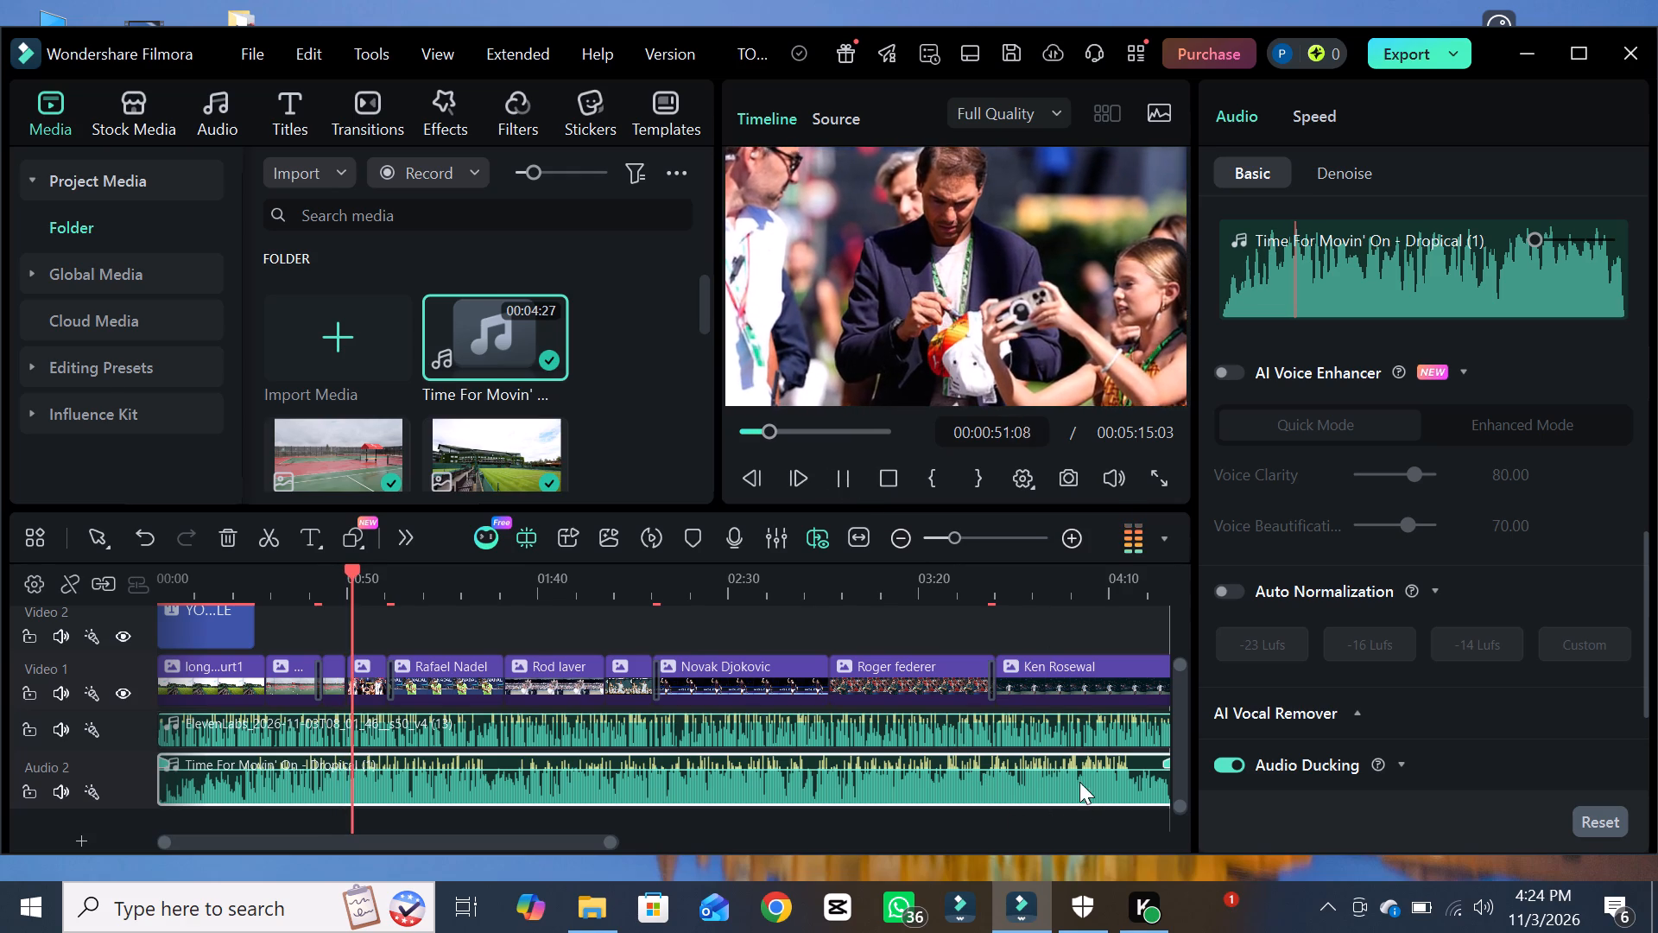
double_click(1084, 720)
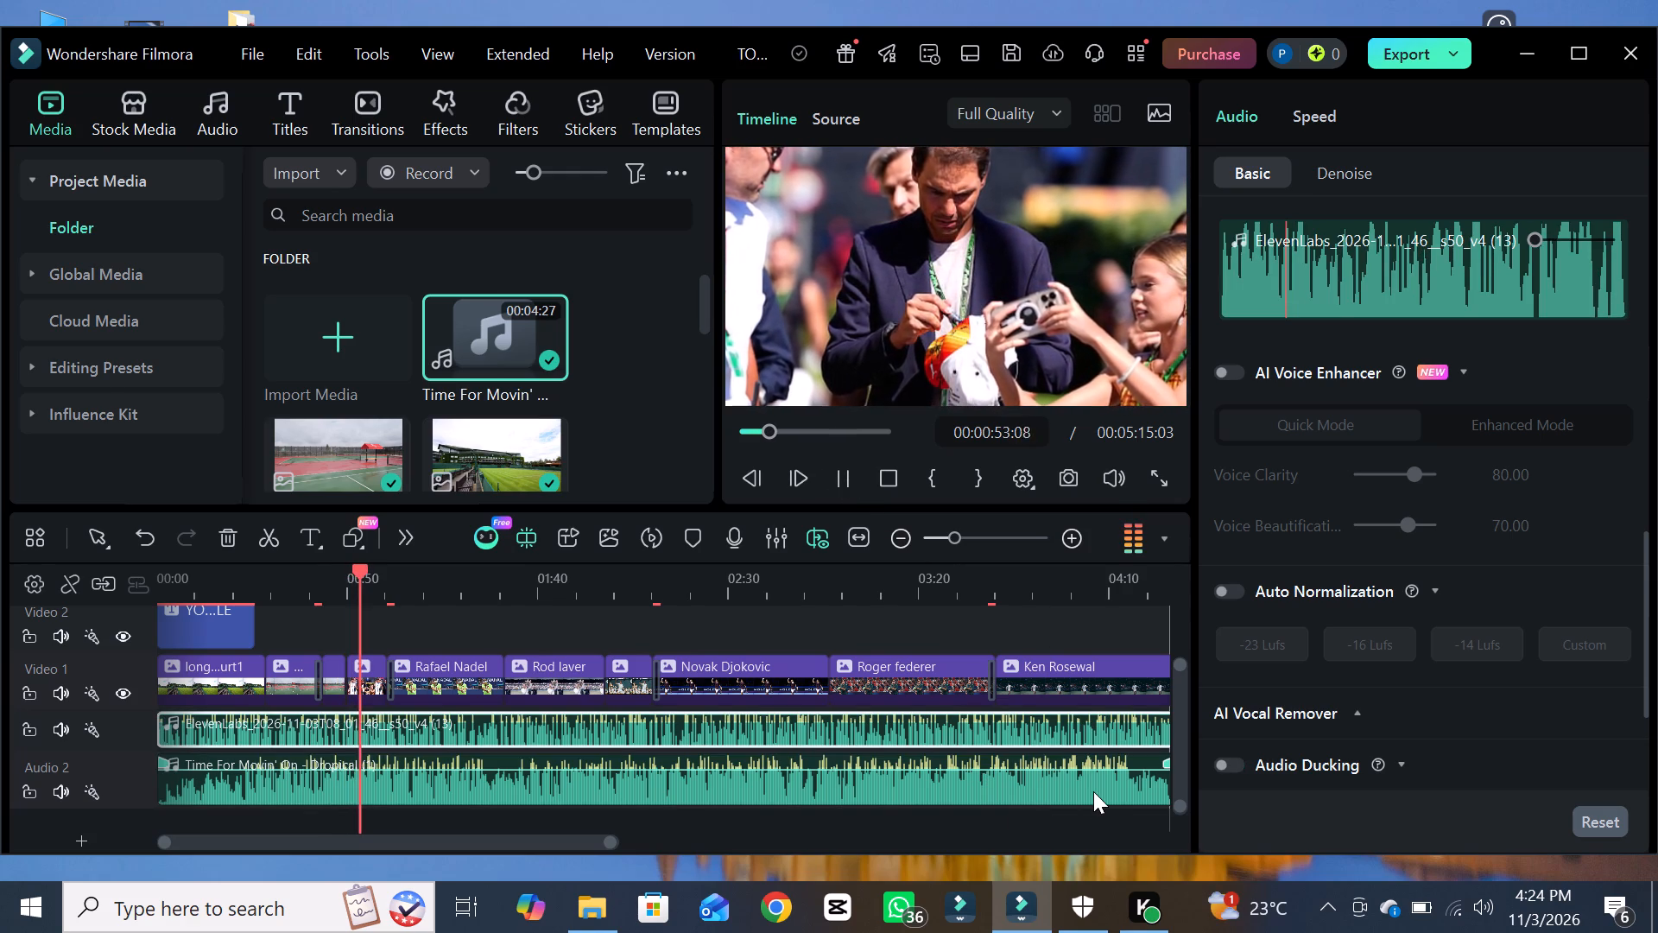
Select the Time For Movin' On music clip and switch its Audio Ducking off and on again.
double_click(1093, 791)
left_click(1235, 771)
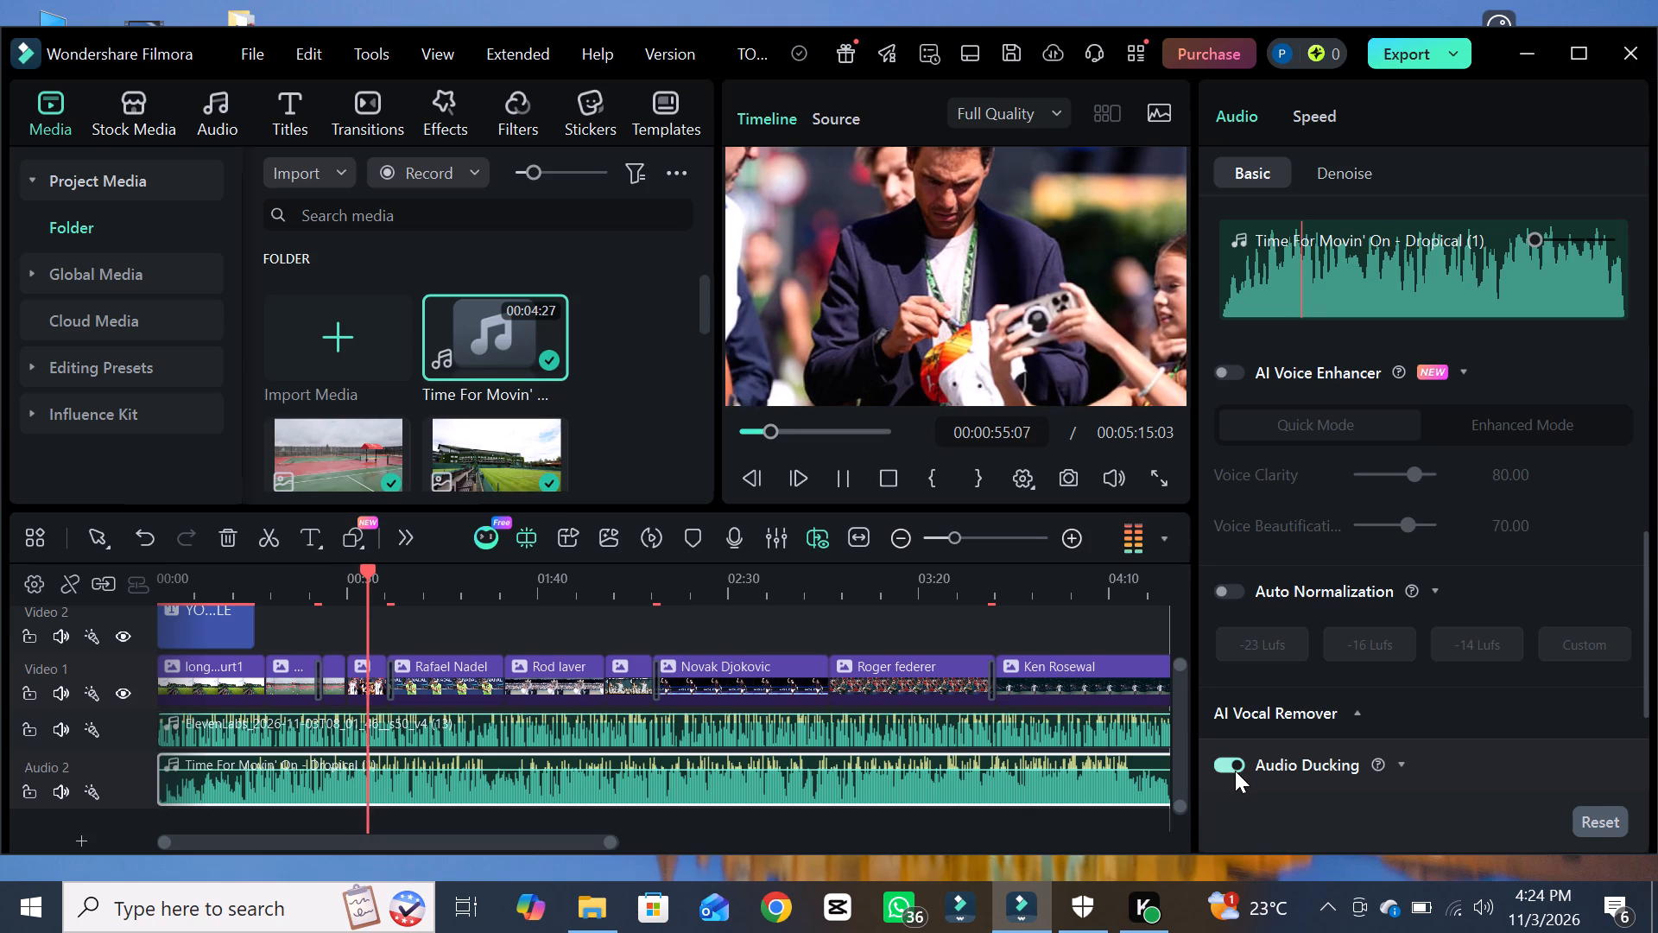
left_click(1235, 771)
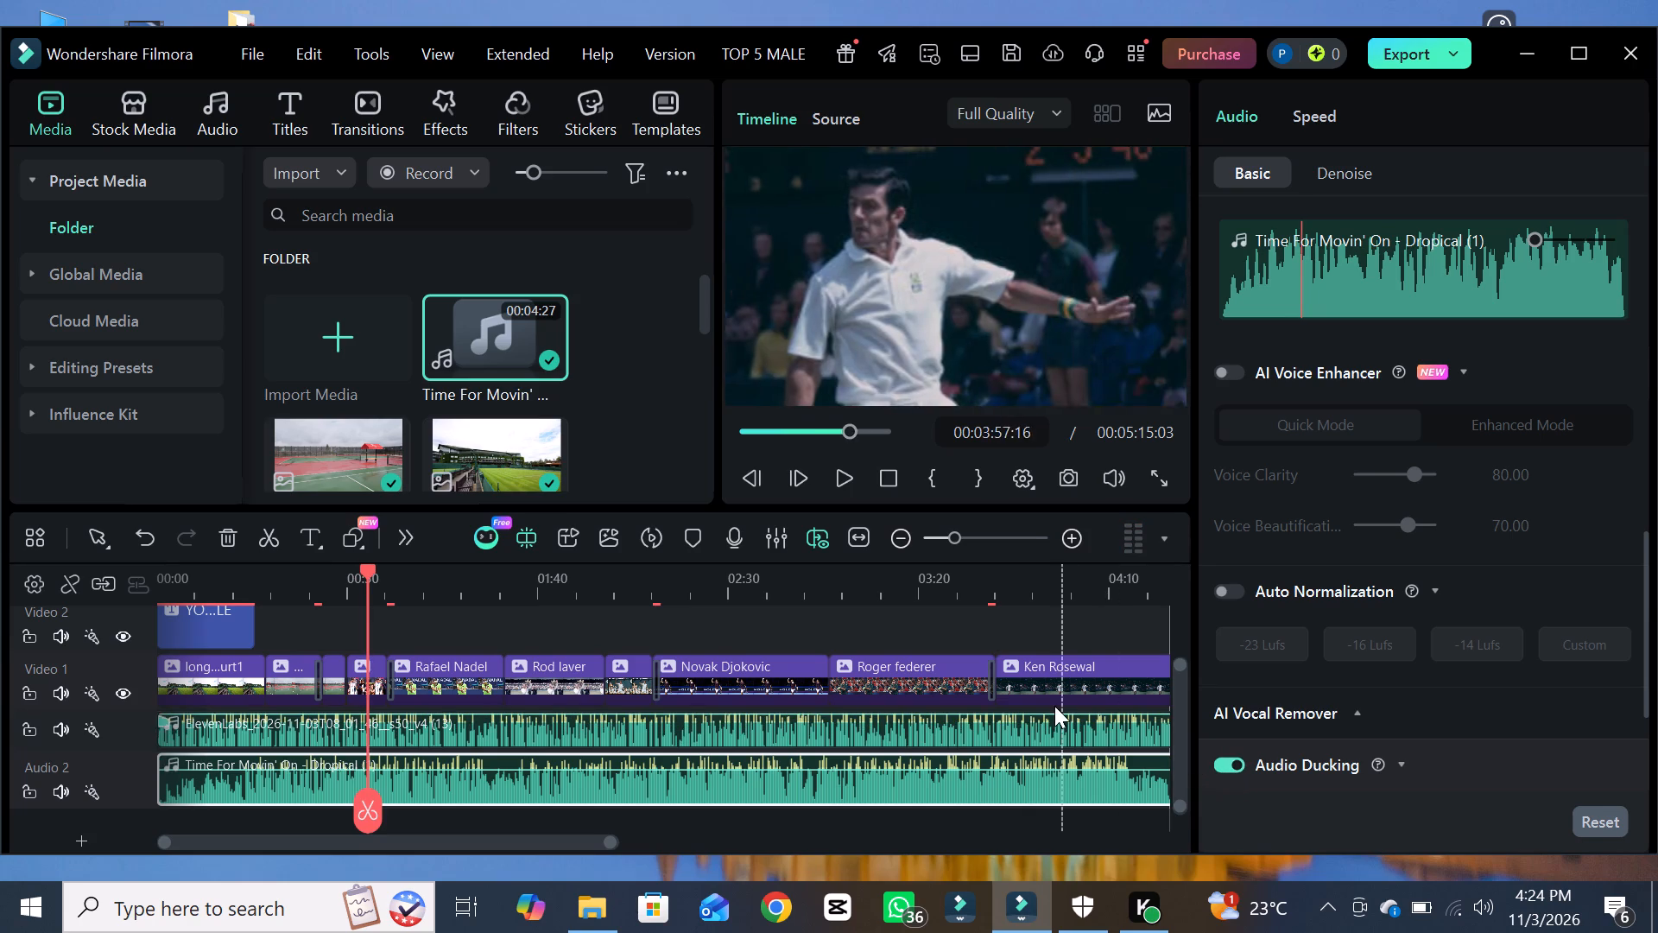
Play the timeline from the playhead and compare the audio settings of the music and voiceover clips.
left_click(845, 476)
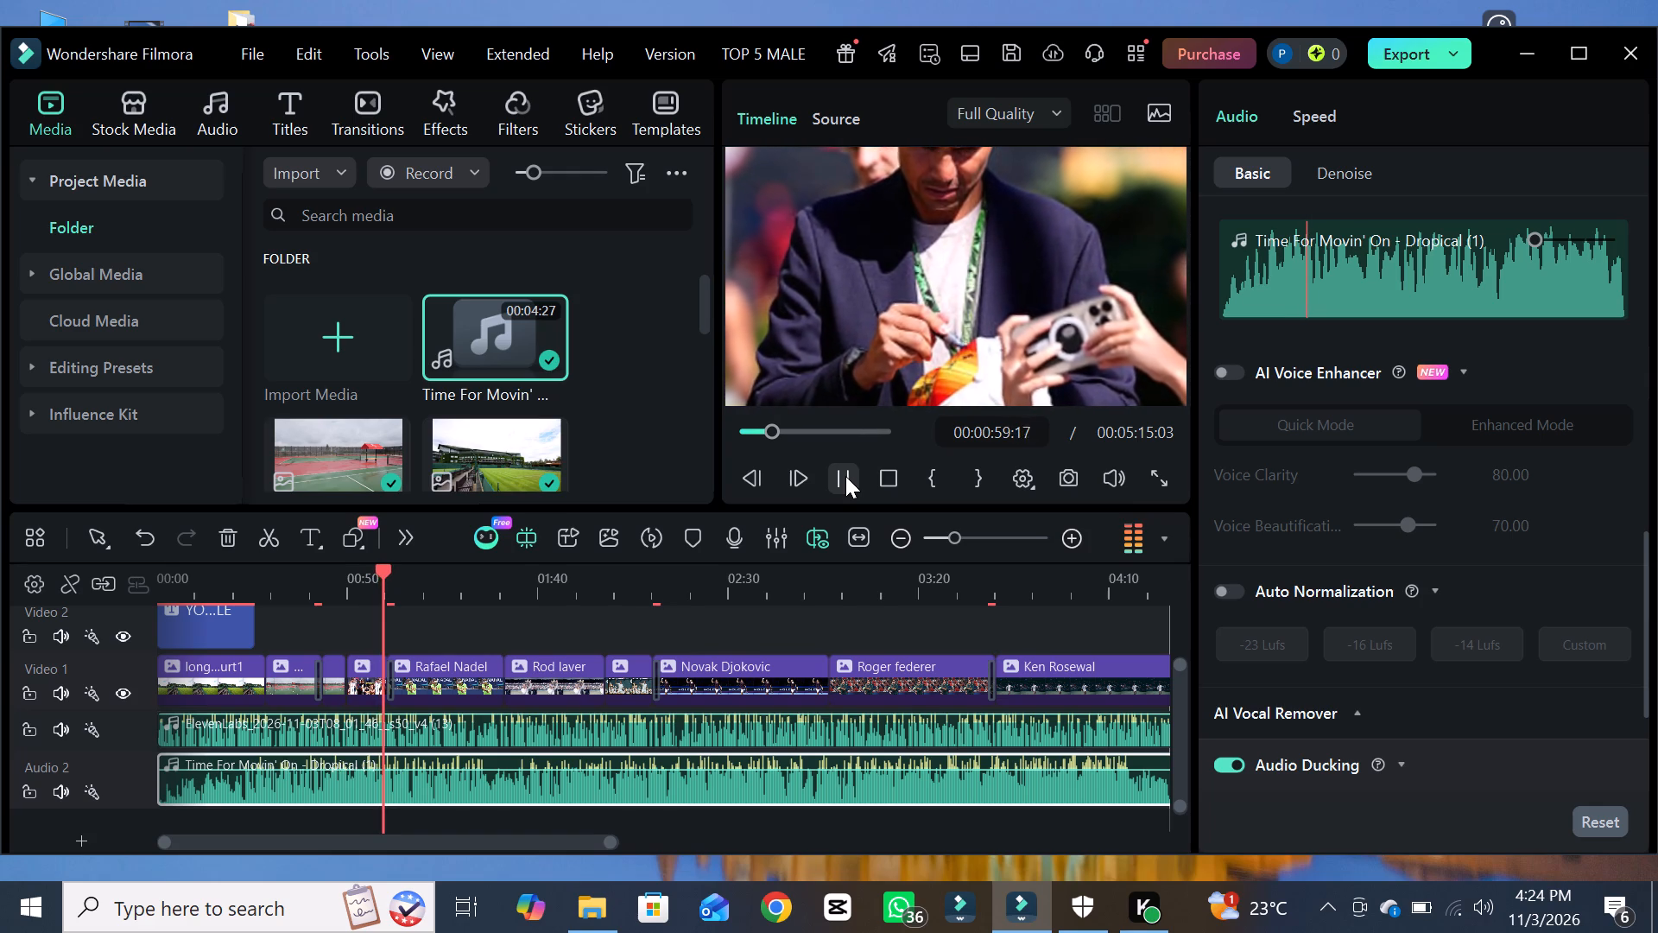
double_click(1097, 776)
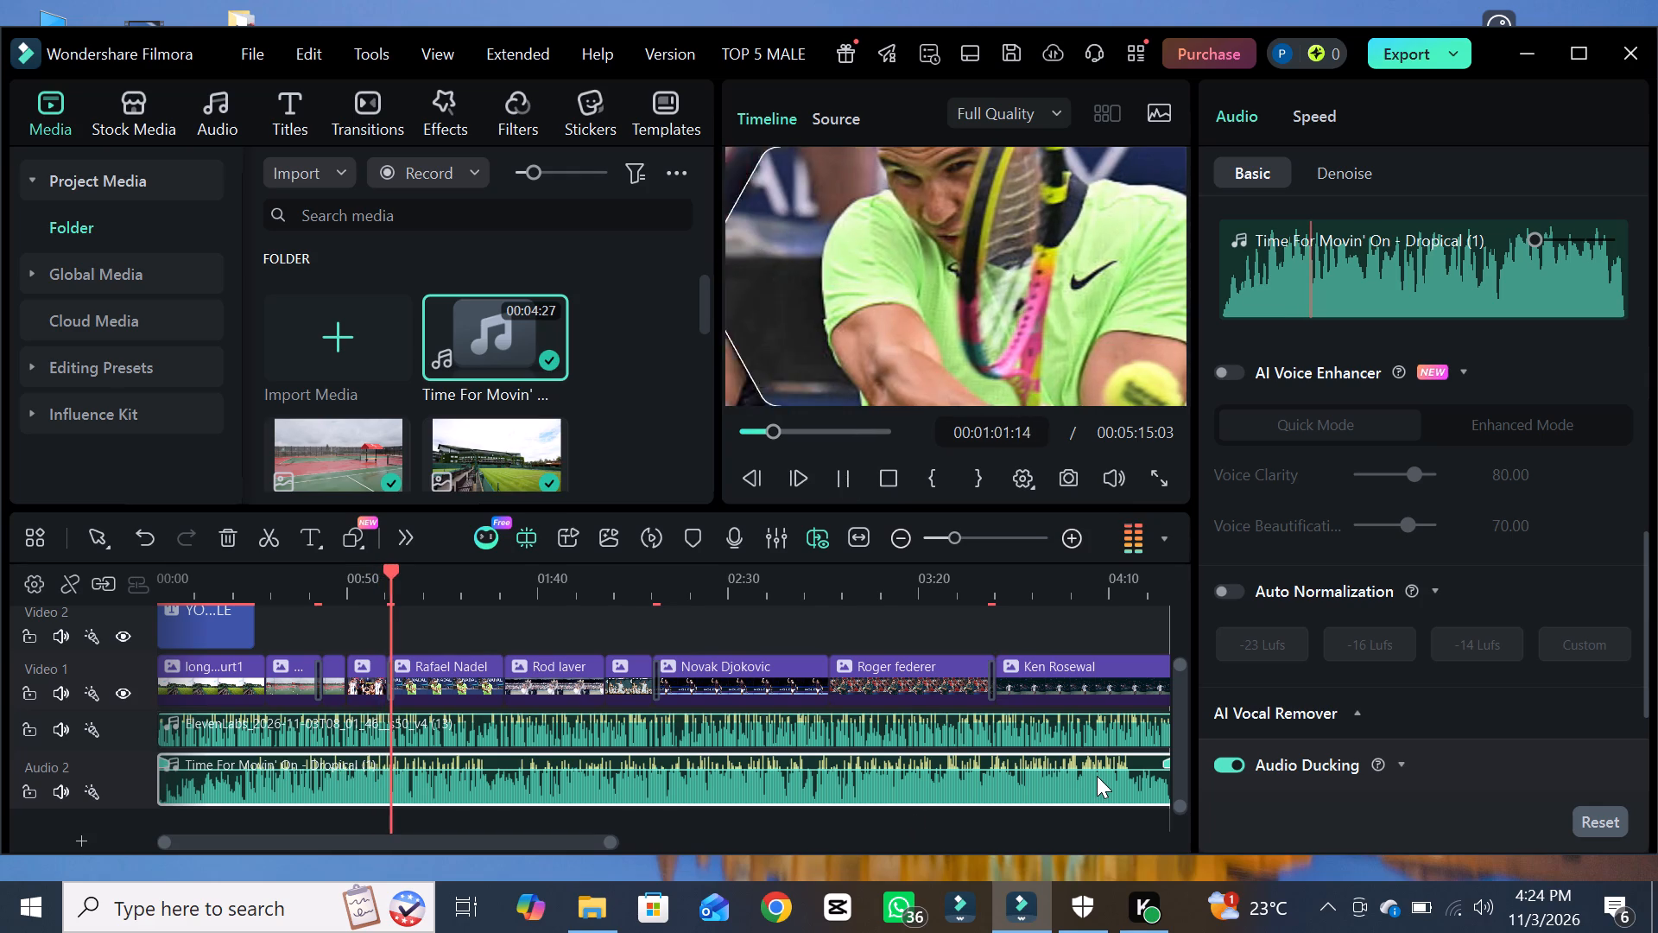
left_click(1097, 776)
left_click_drag(1097, 776, 1154, 746)
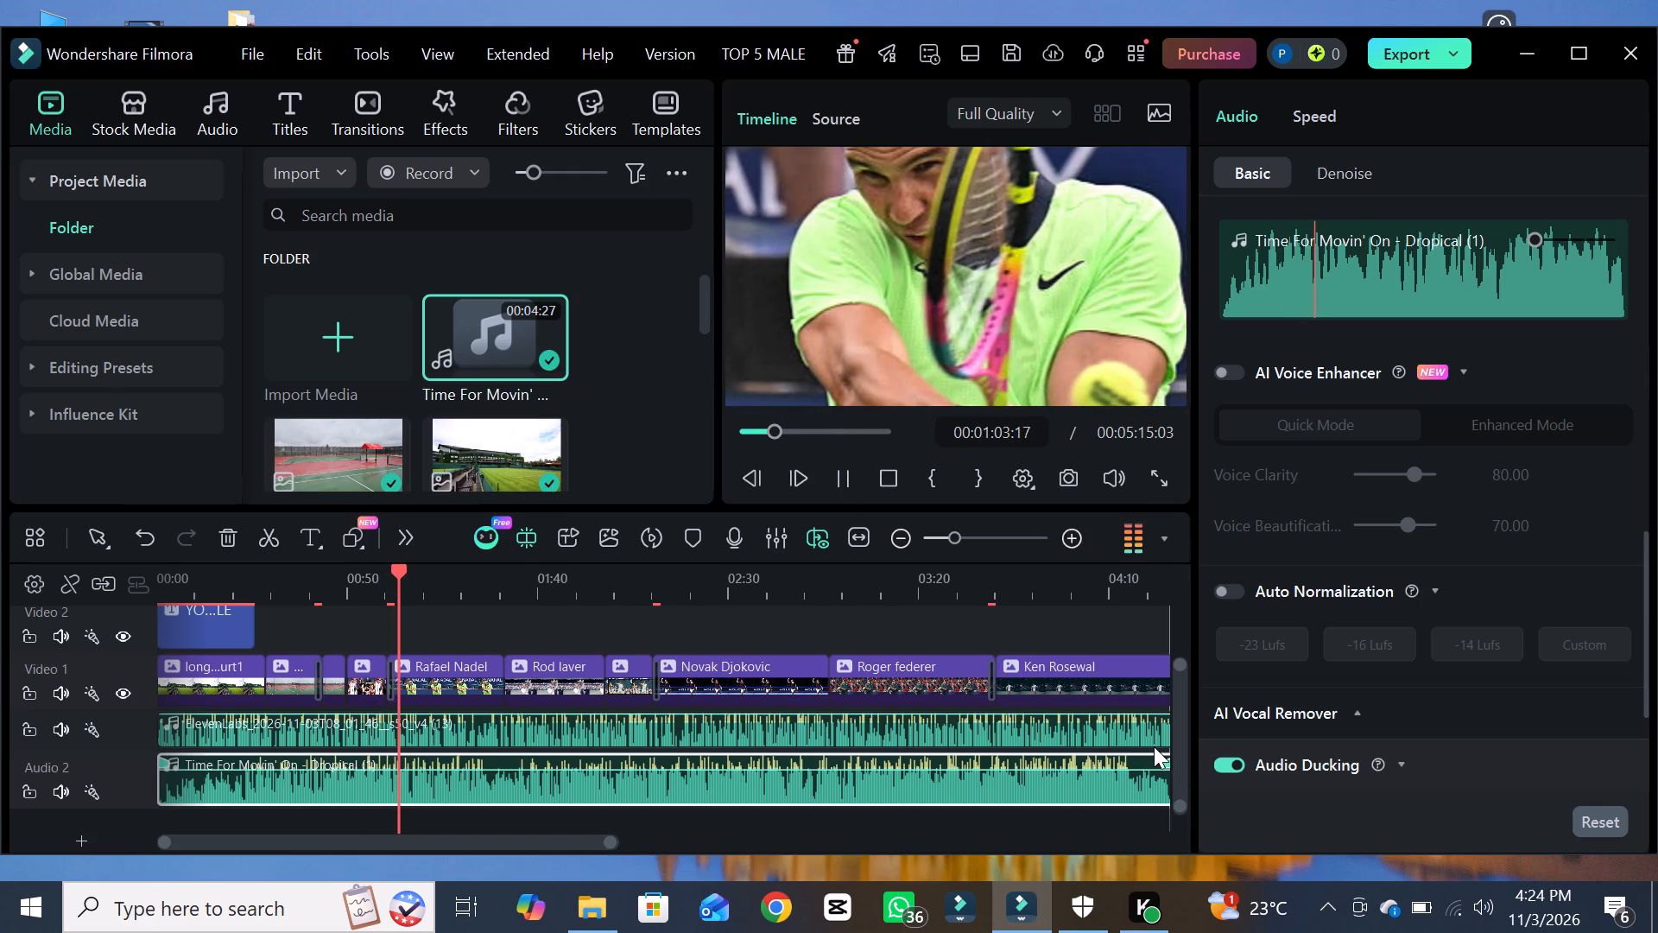
left_click_drag(1154, 746, 1150, 740)
left_click_drag(1150, 740, 1126, 782)
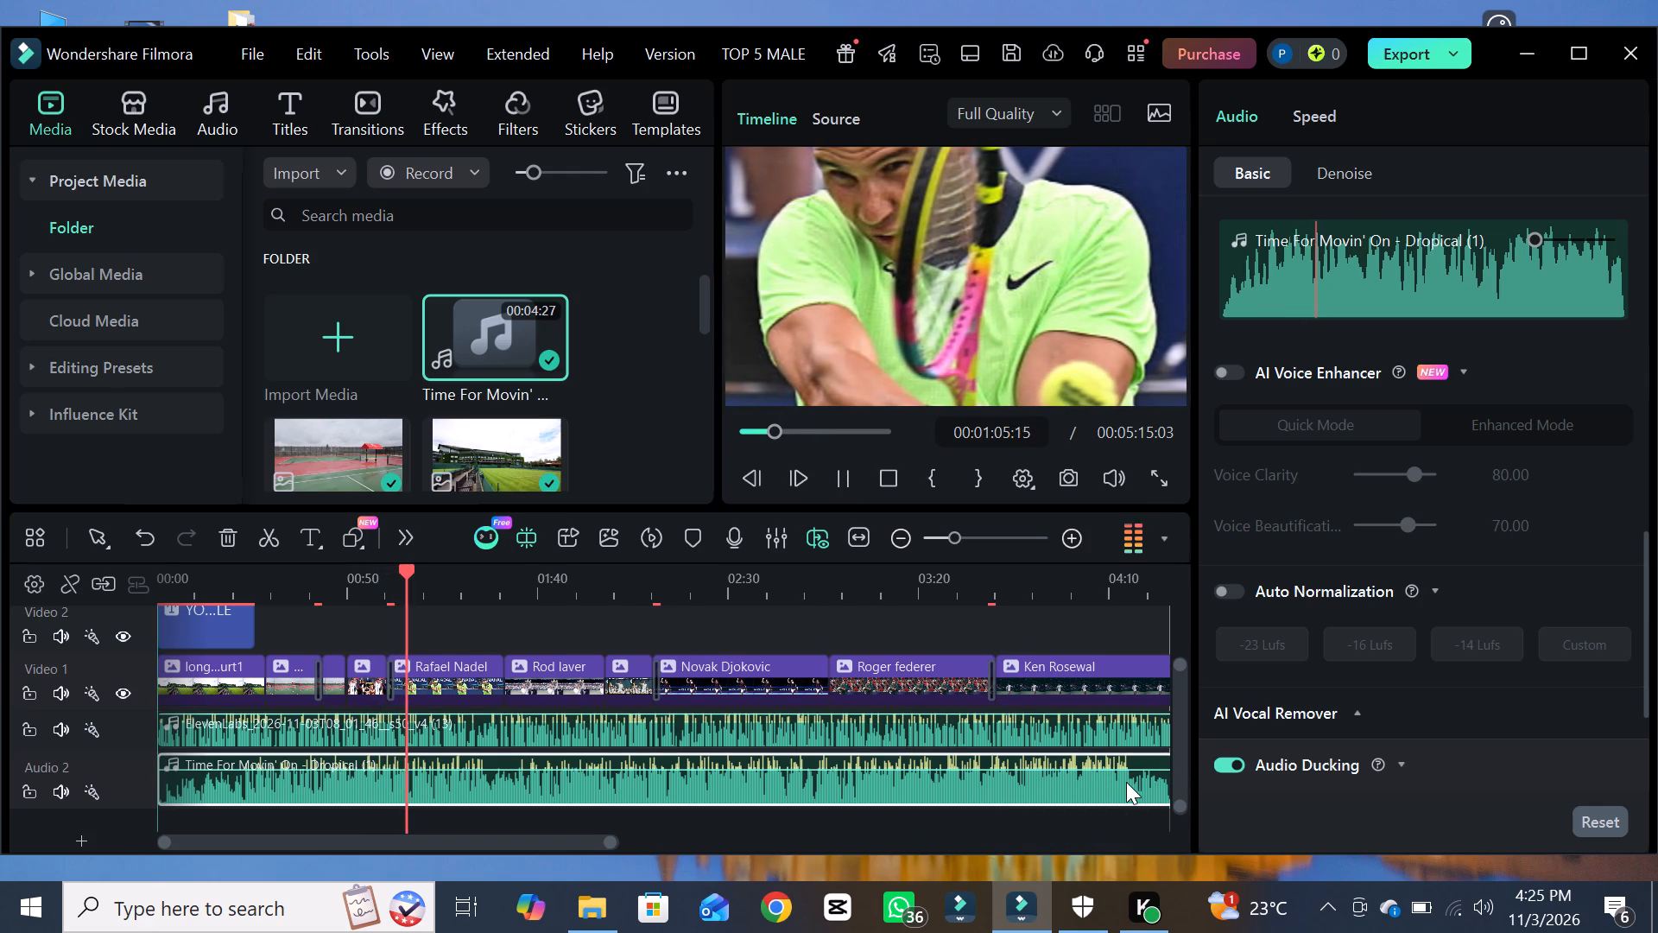
double_click(1089, 730)
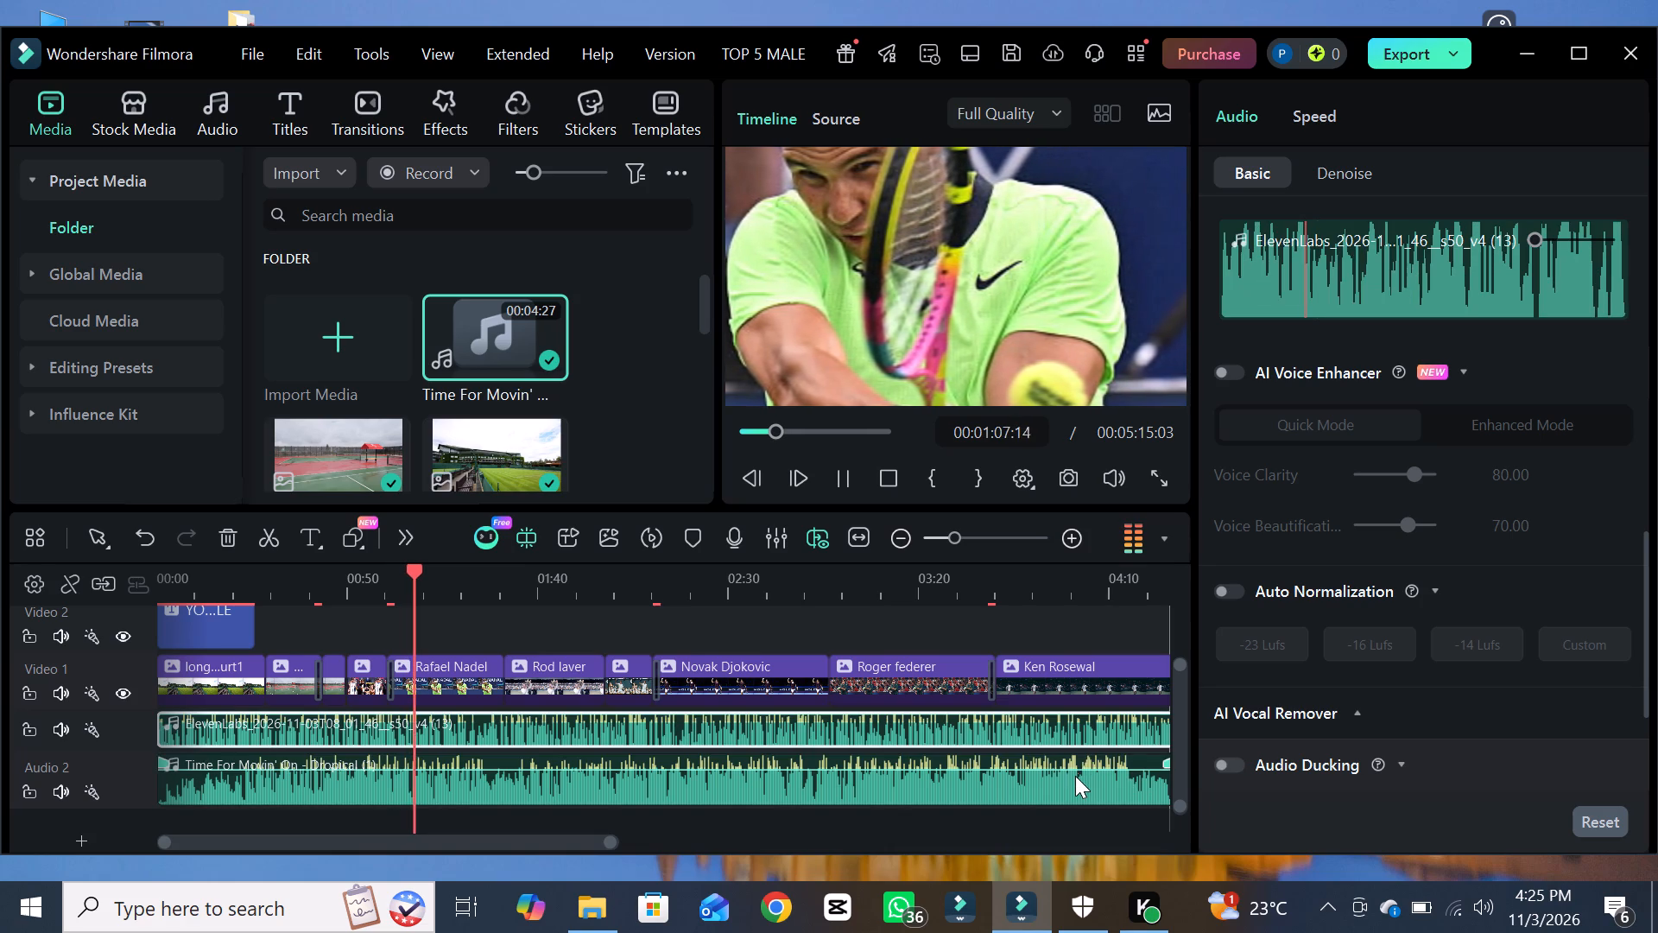
Select the Time For Movin' On music clip and switch its Audio Ducking off.
triple_click(1075, 776)
double_click(1075, 776)
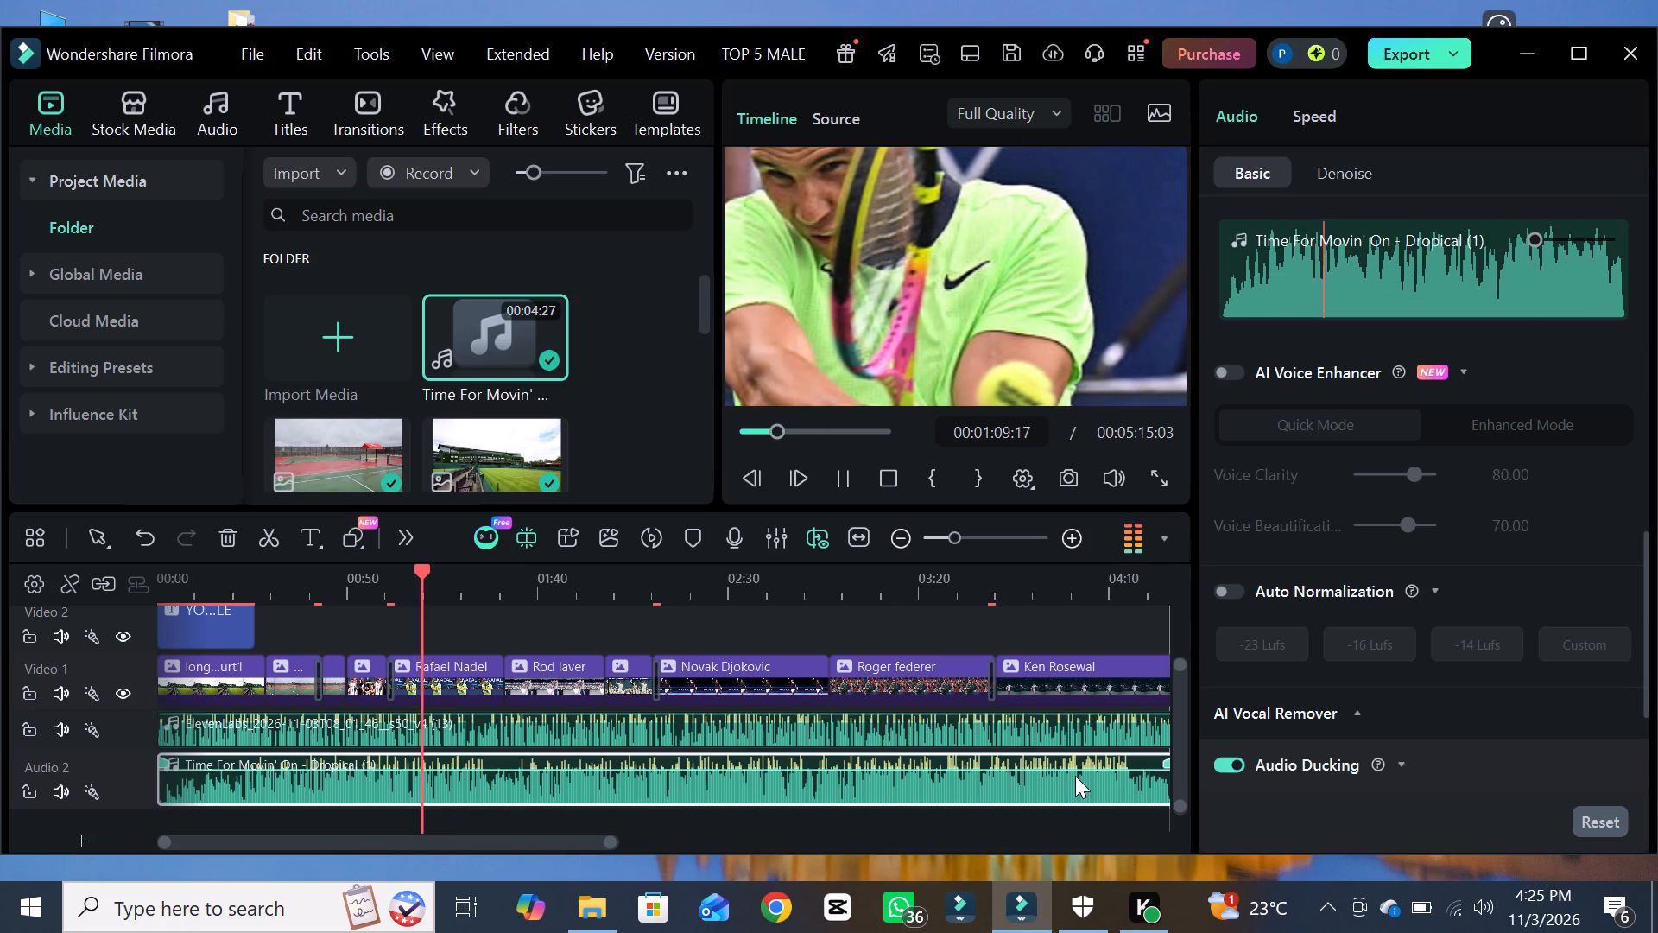
double_click(1075, 776)
triple_click(1075, 776)
left_click(1075, 776)
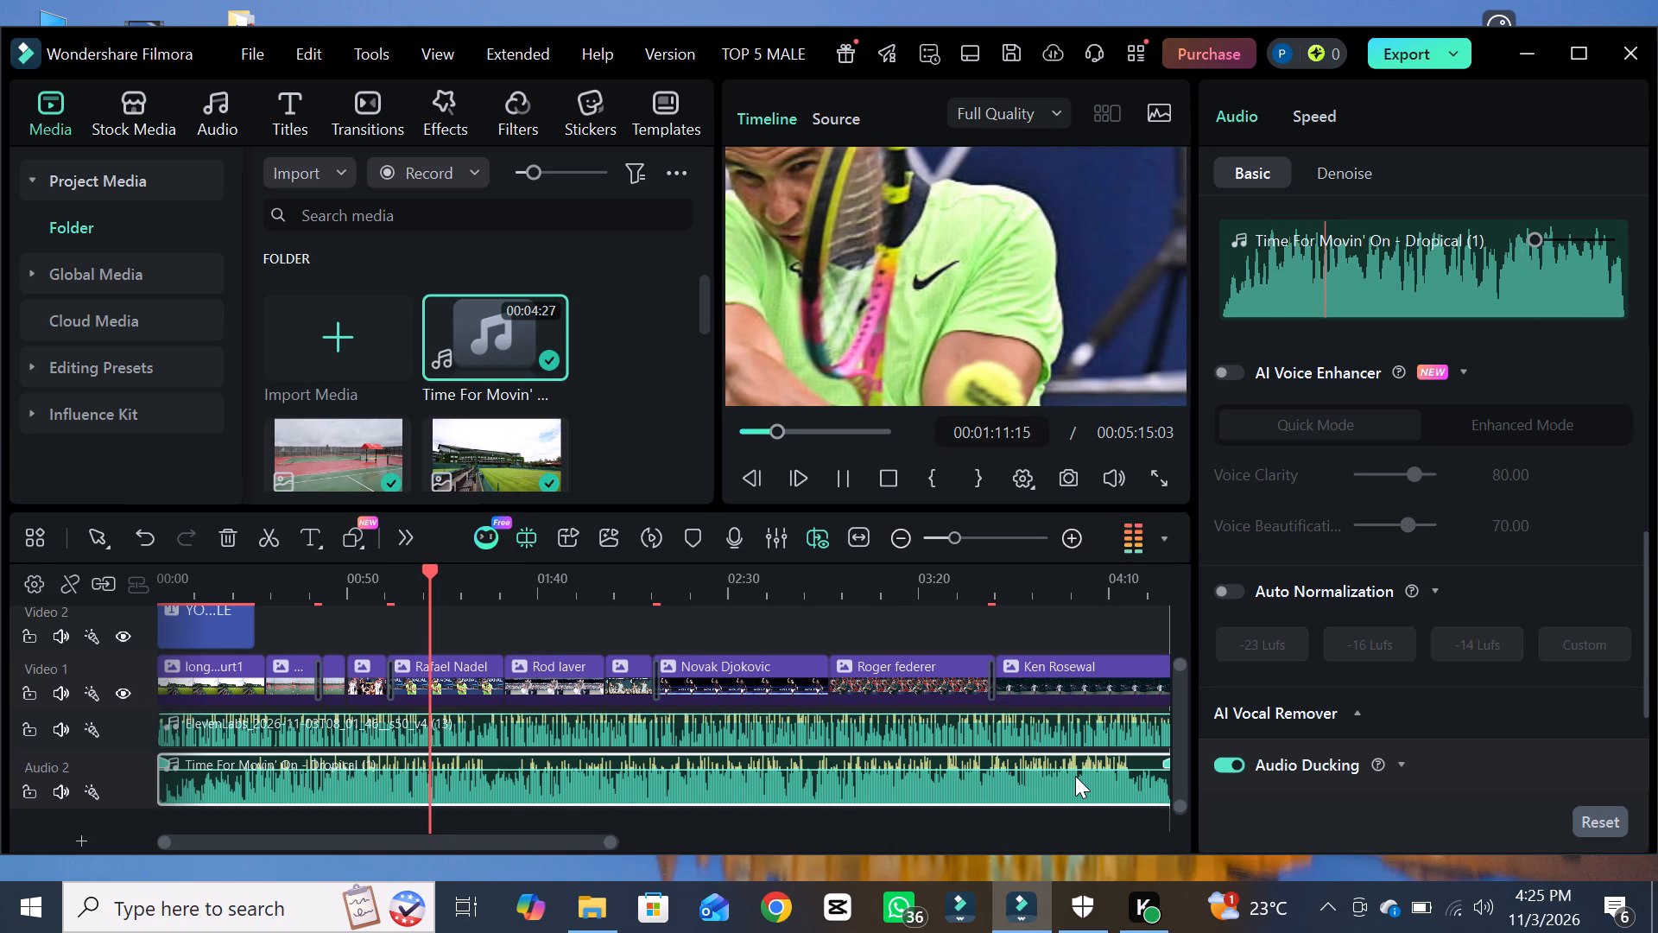
triple_click(1075, 776)
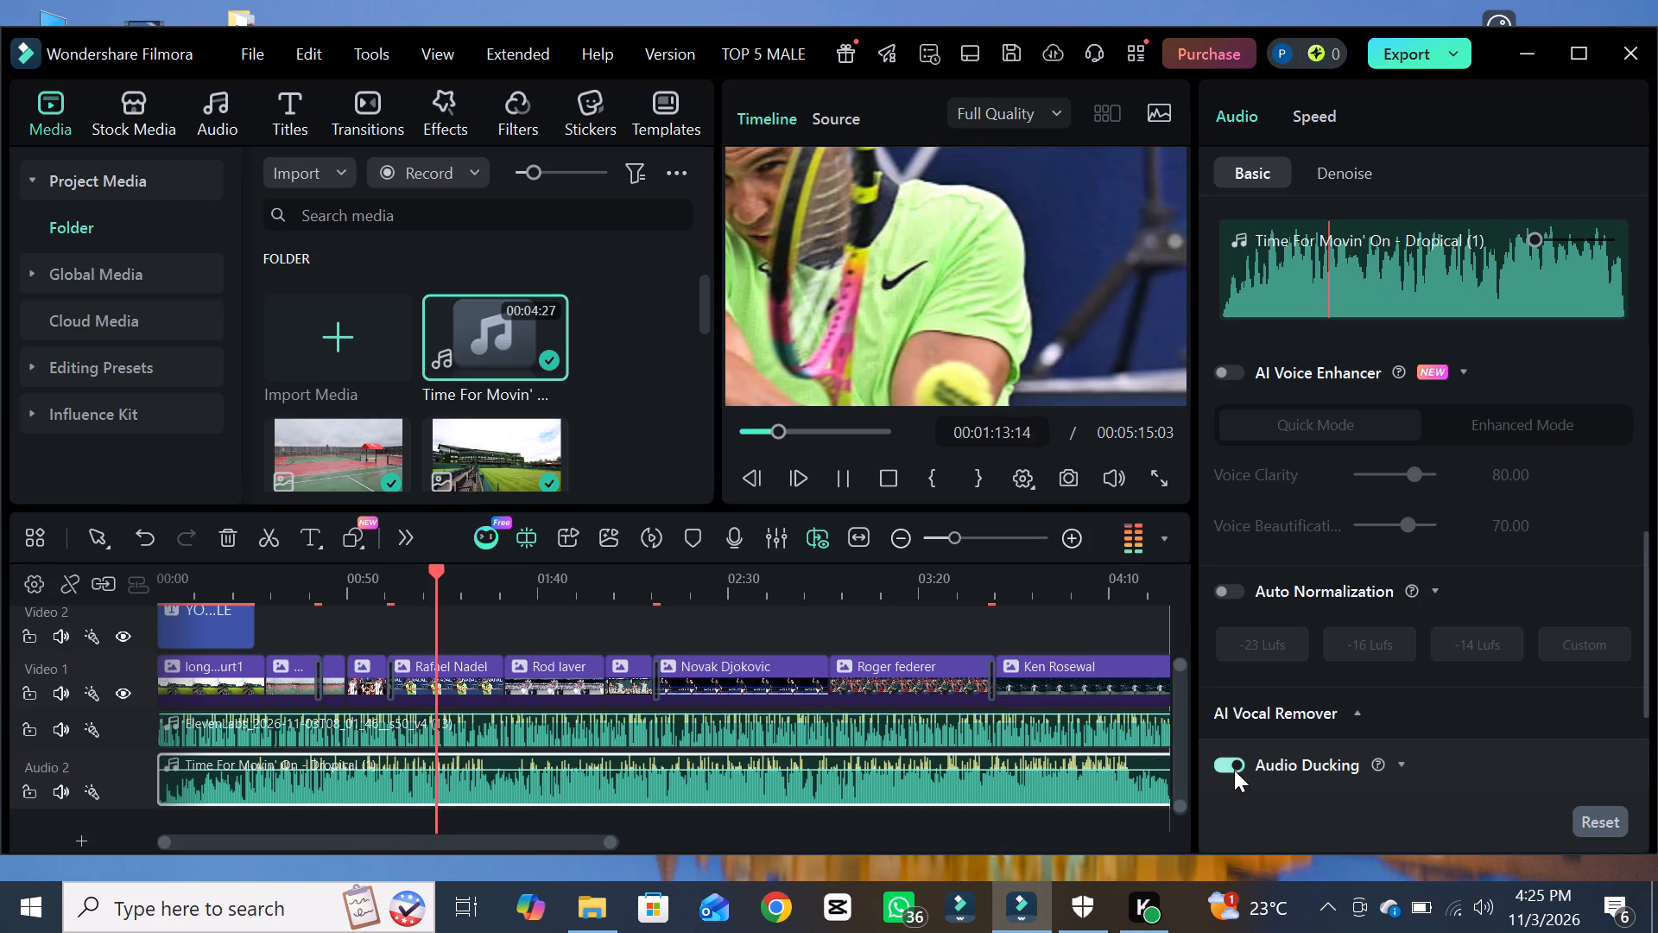
left_click(1239, 770)
left_click(1239, 770)
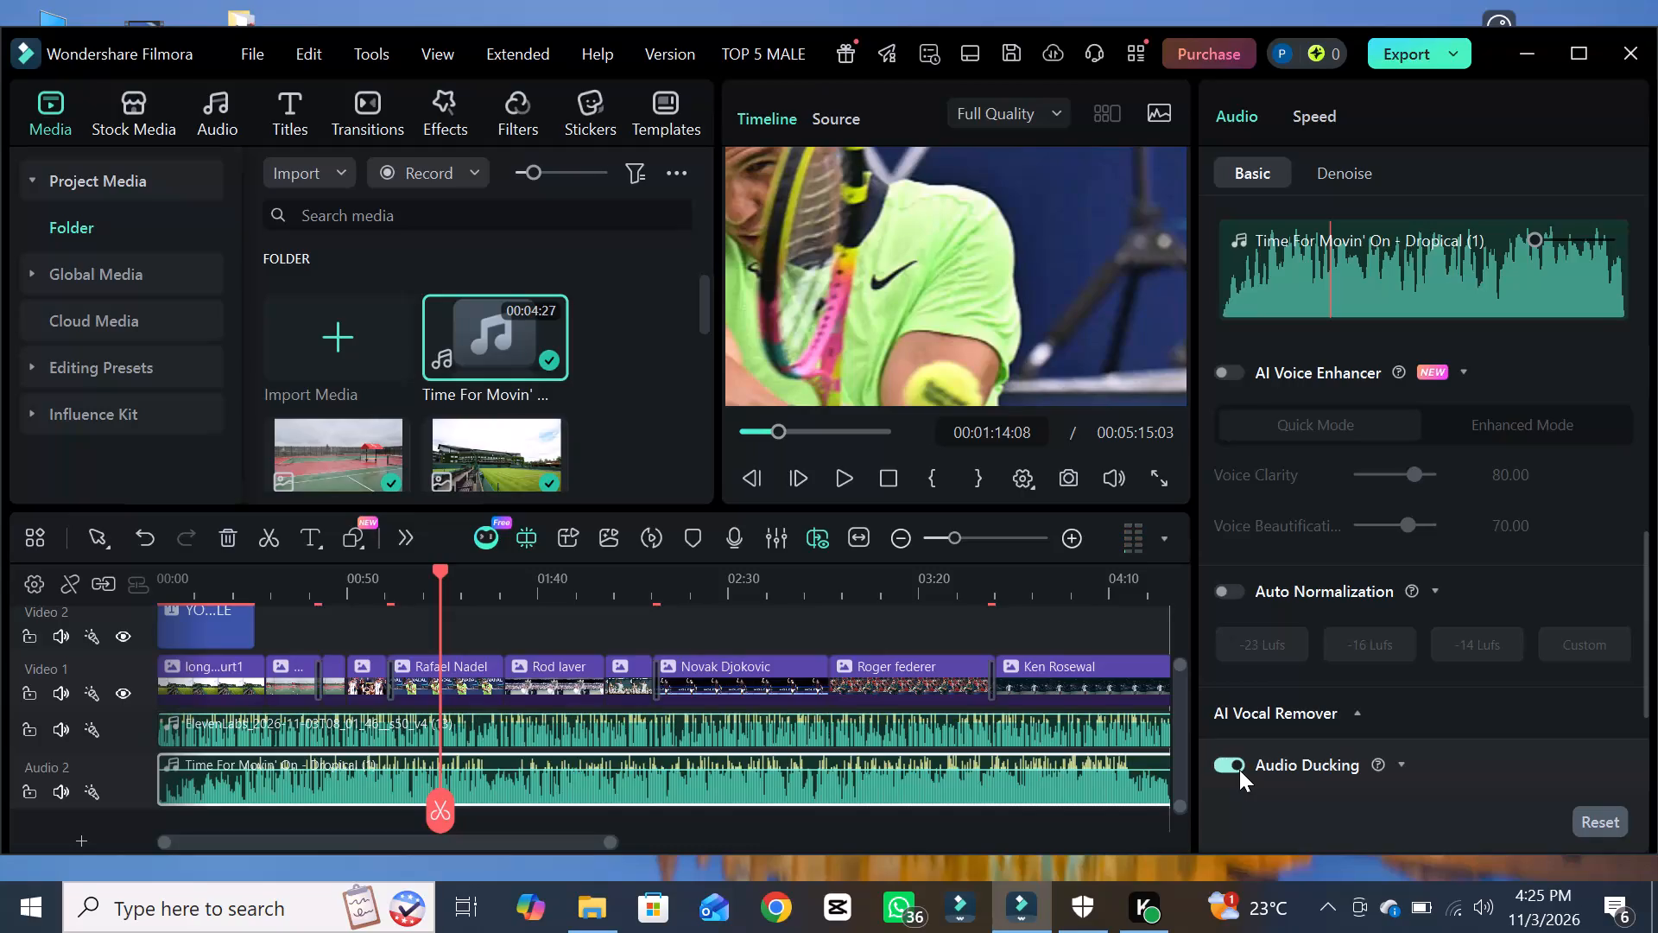
left_click(1239, 770)
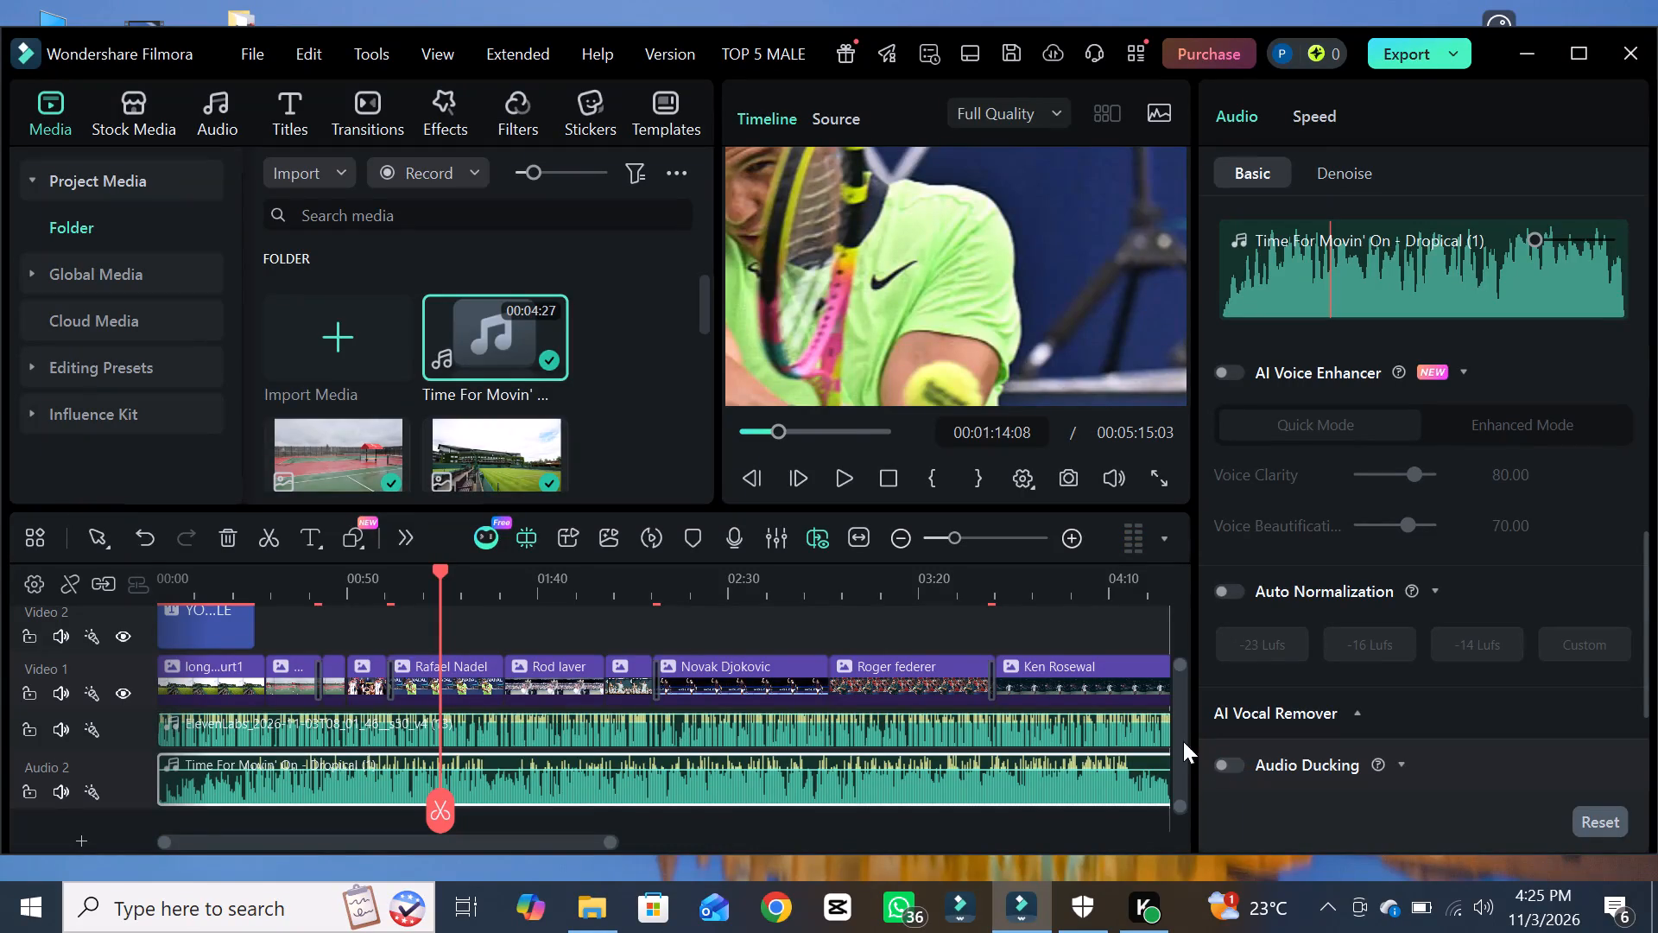
Shift the ElevenLabs voiceover clip to start about six seconds into the timeline, on its own audio track.
left_click_drag(1161, 732, 1156, 783)
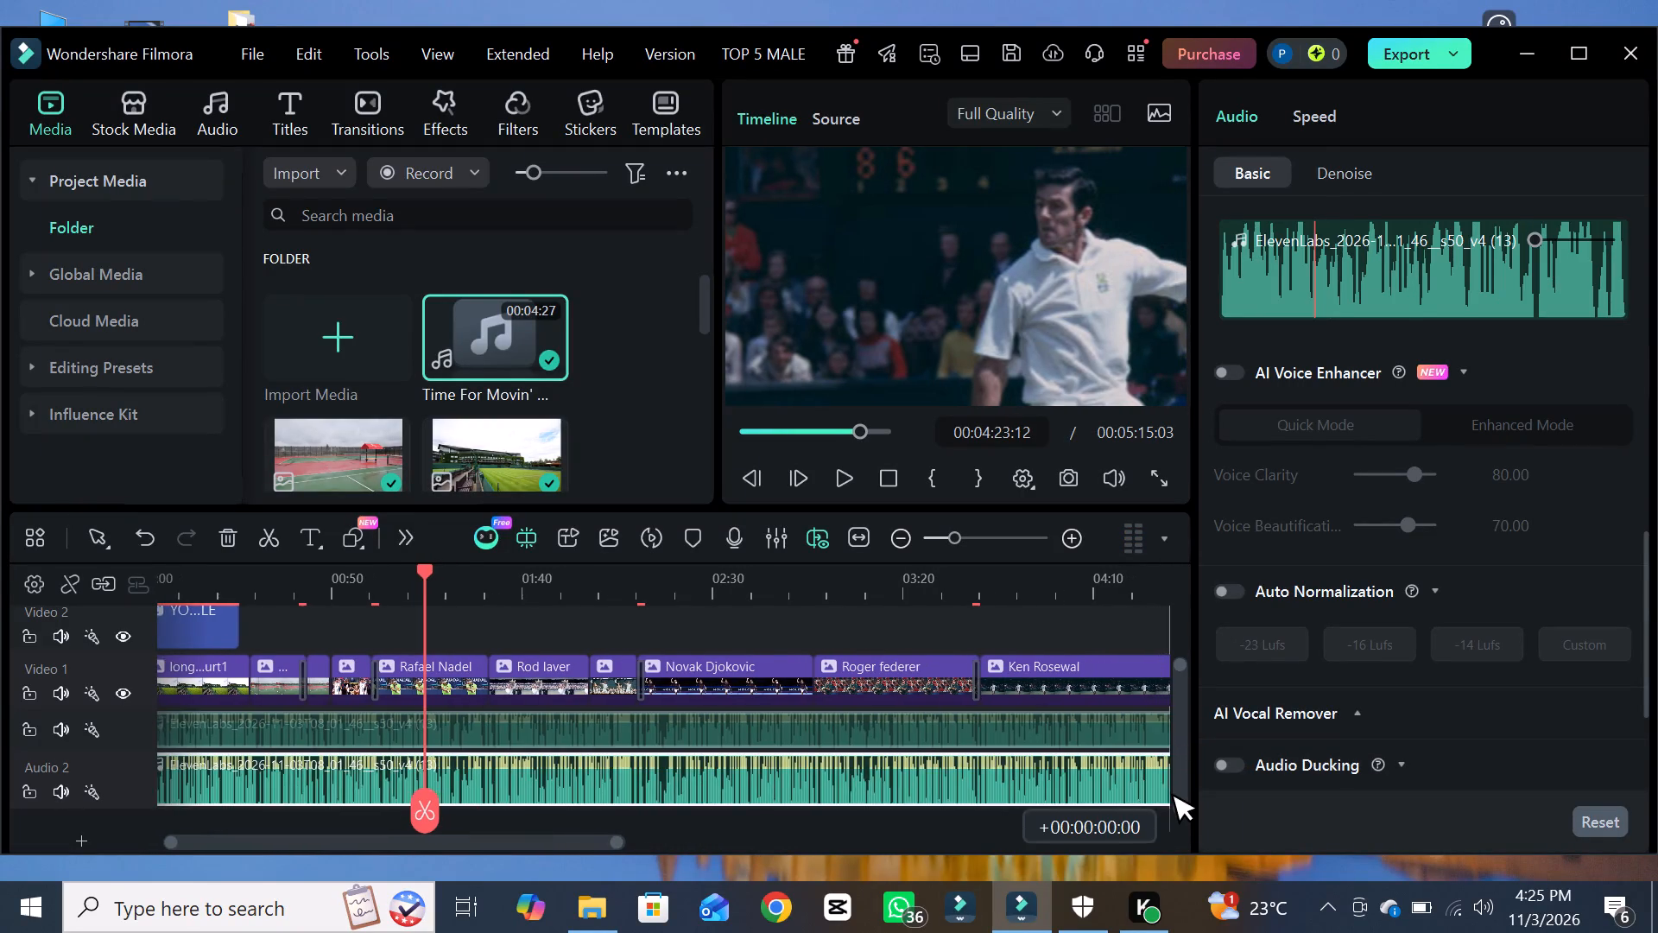
left_click_drag(1156, 783, 1136, 745)
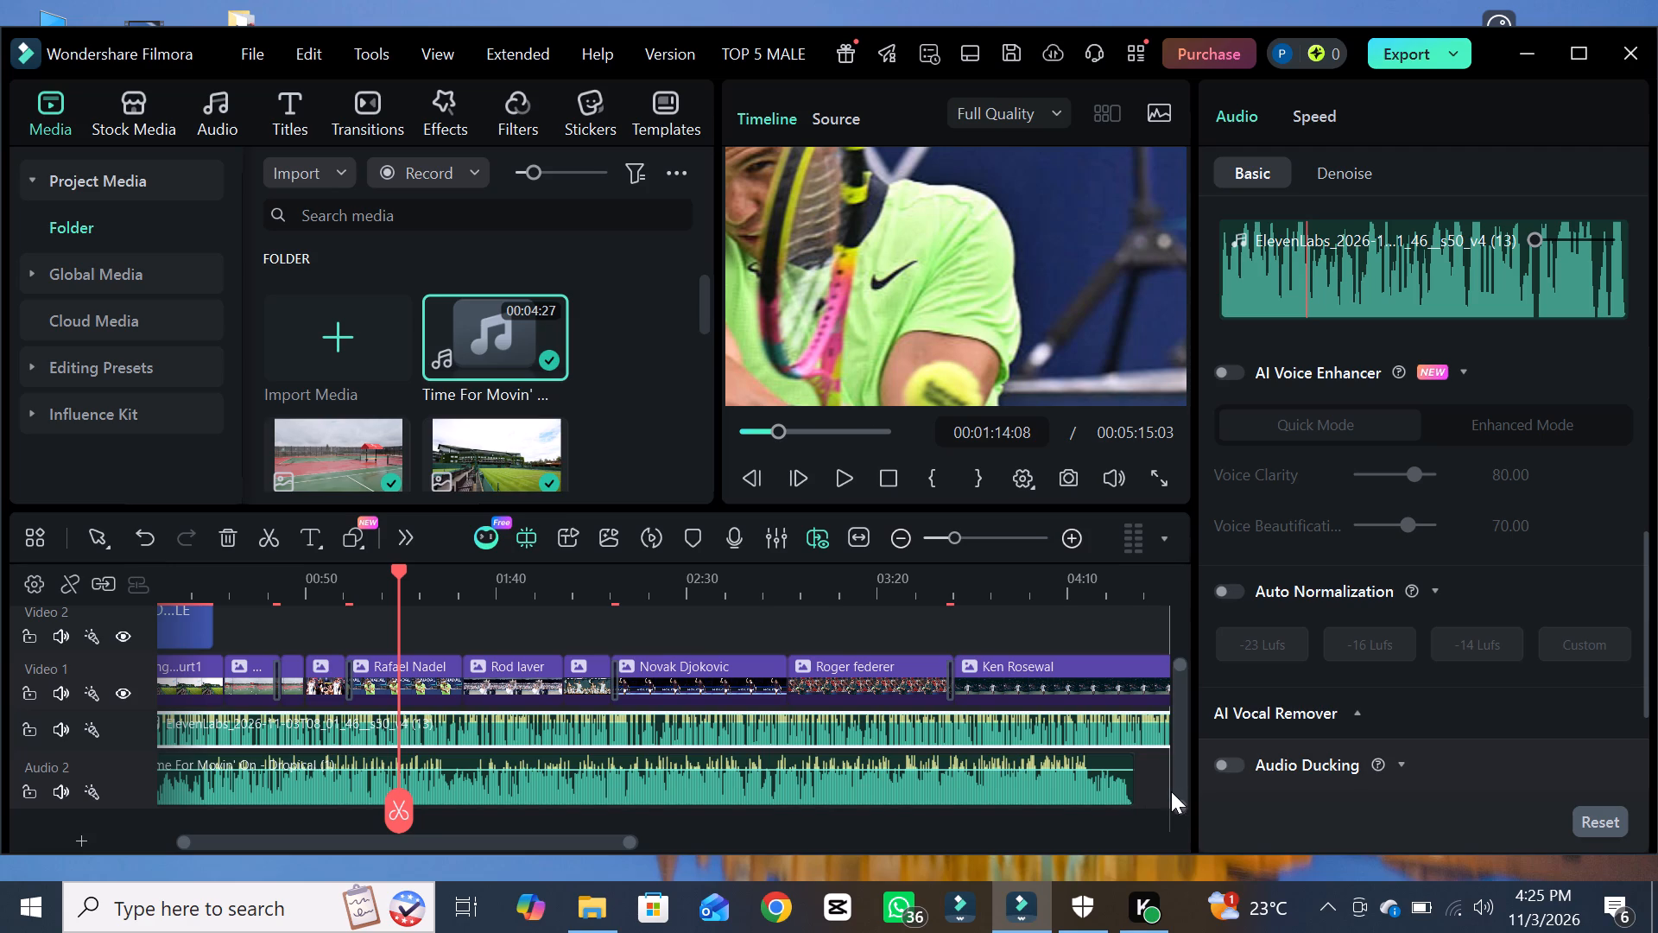
Switch on Audio Ducking for the ElevenLabs voiceover clip.
left_click(1231, 777)
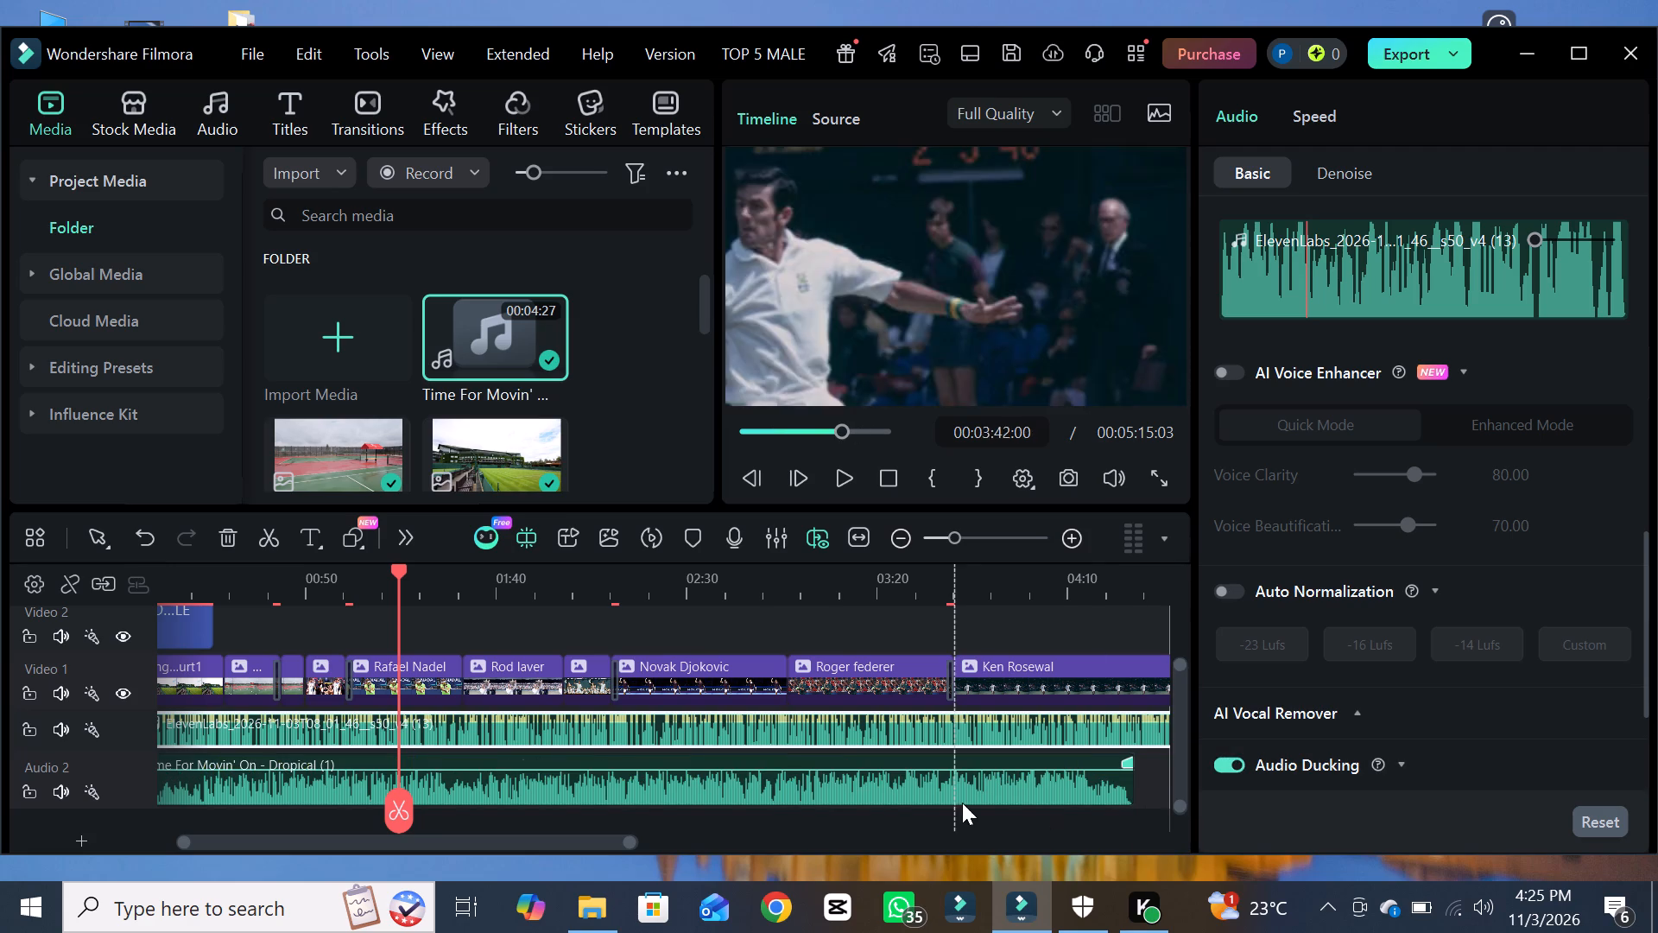
Play the timeline from the playhead and again from its beginning to hear the music with the voiceover's ducking on.
left_click(832, 472)
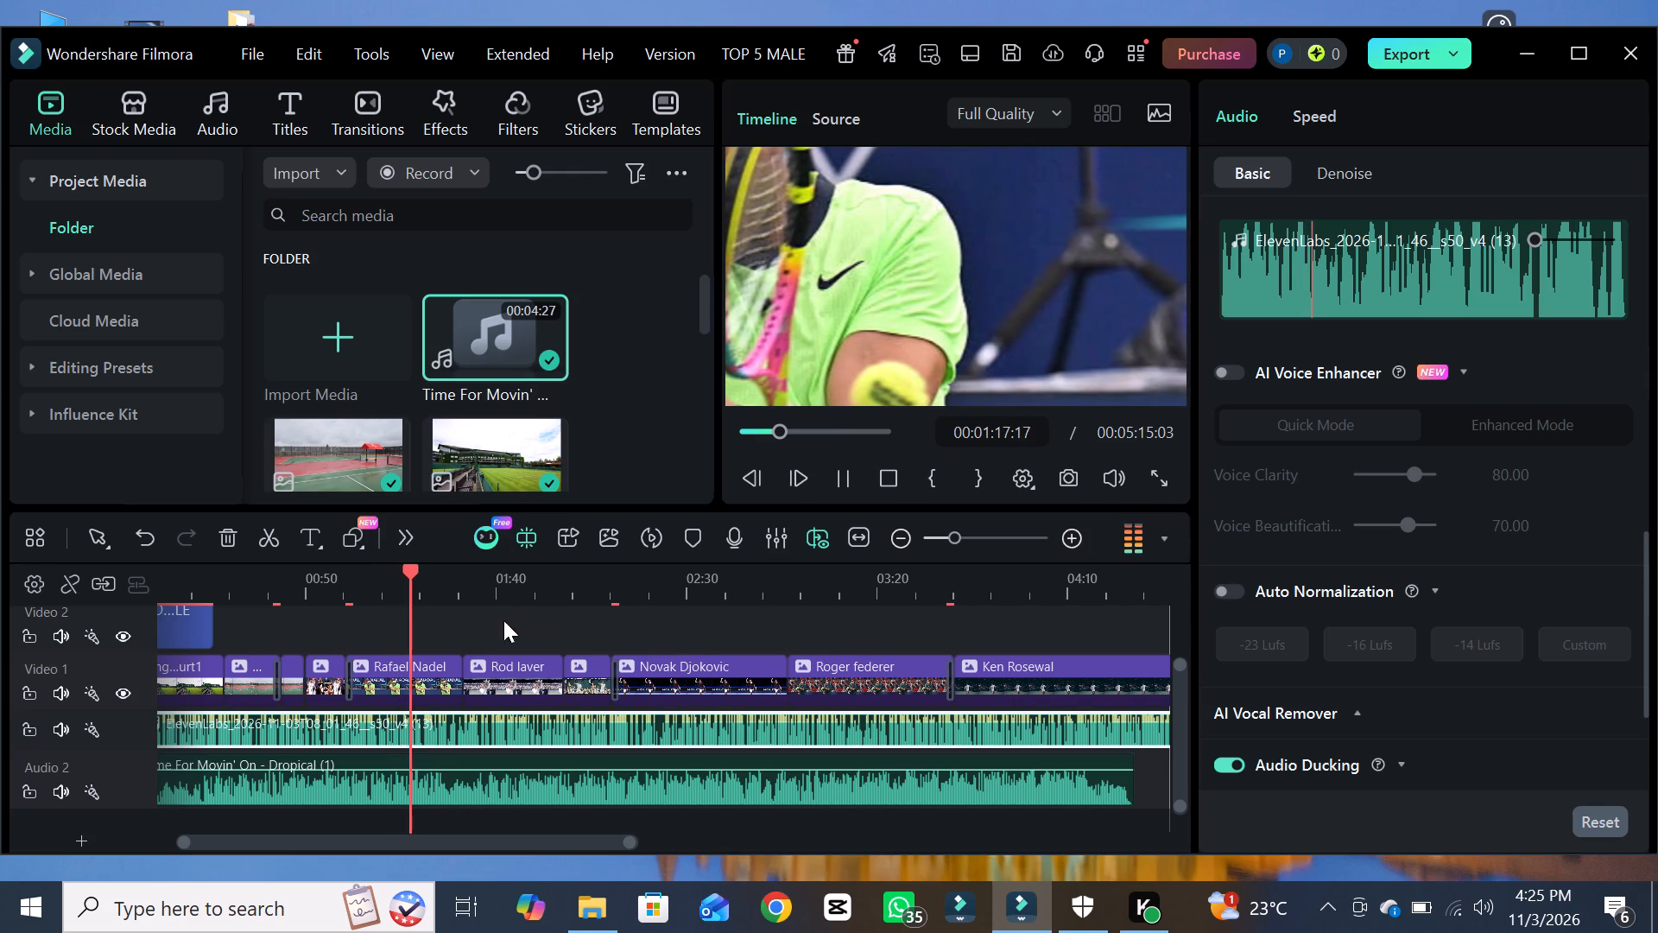
left_click_drag(777, 429, 711, 447)
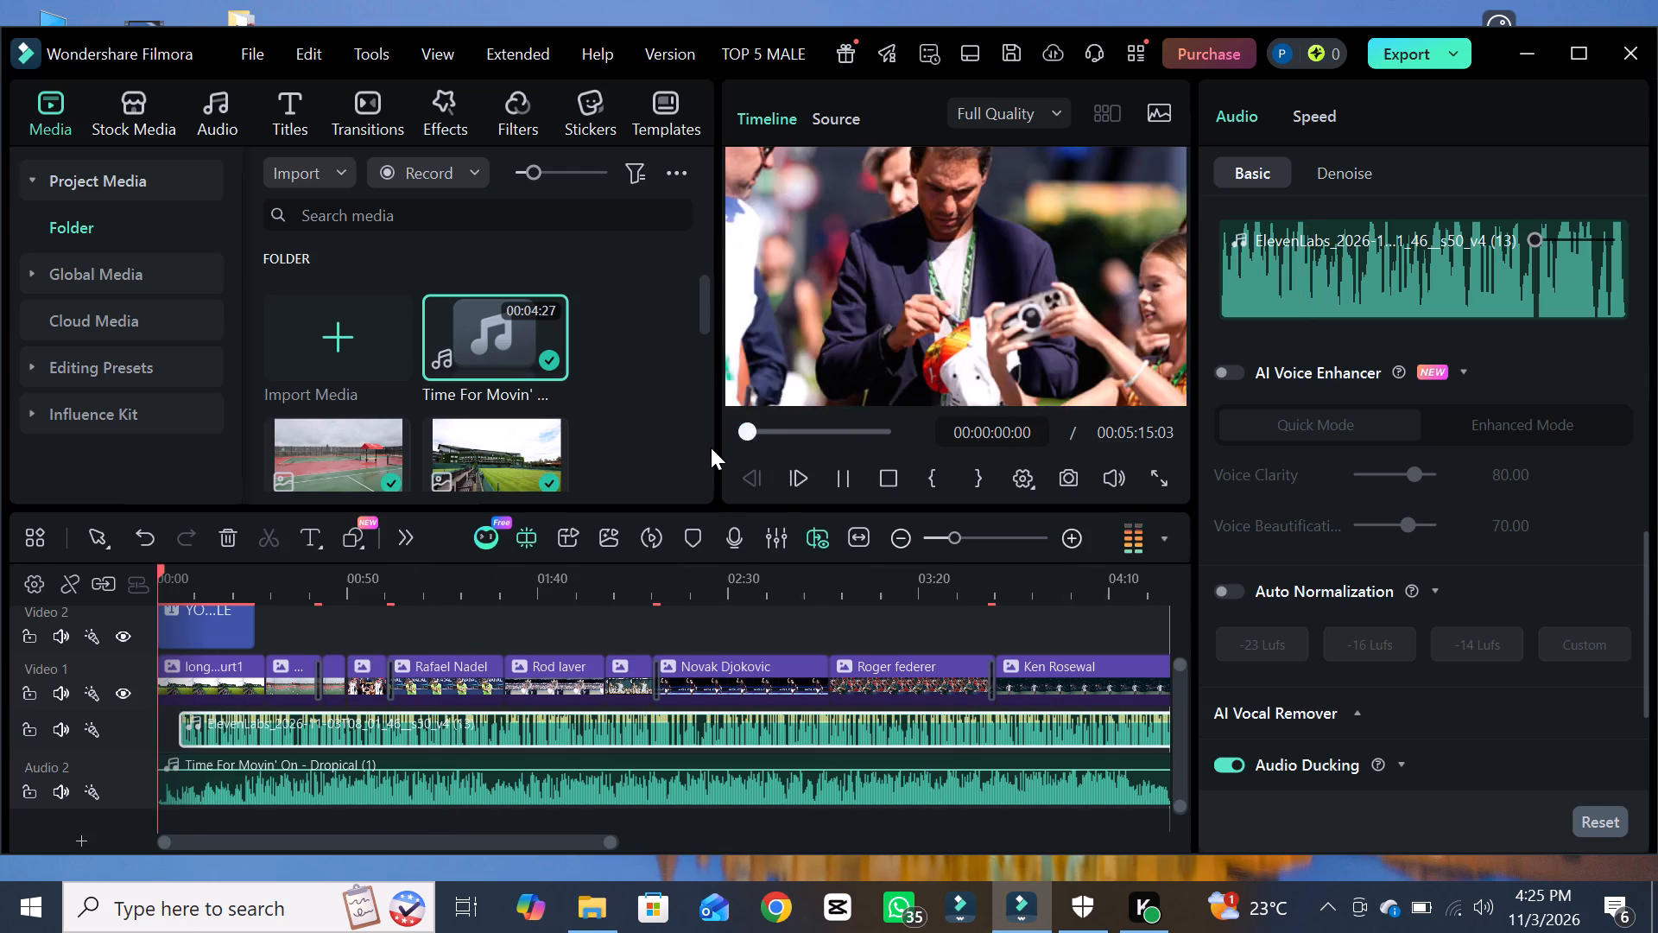
left_click_drag(711, 447, 710, 447)
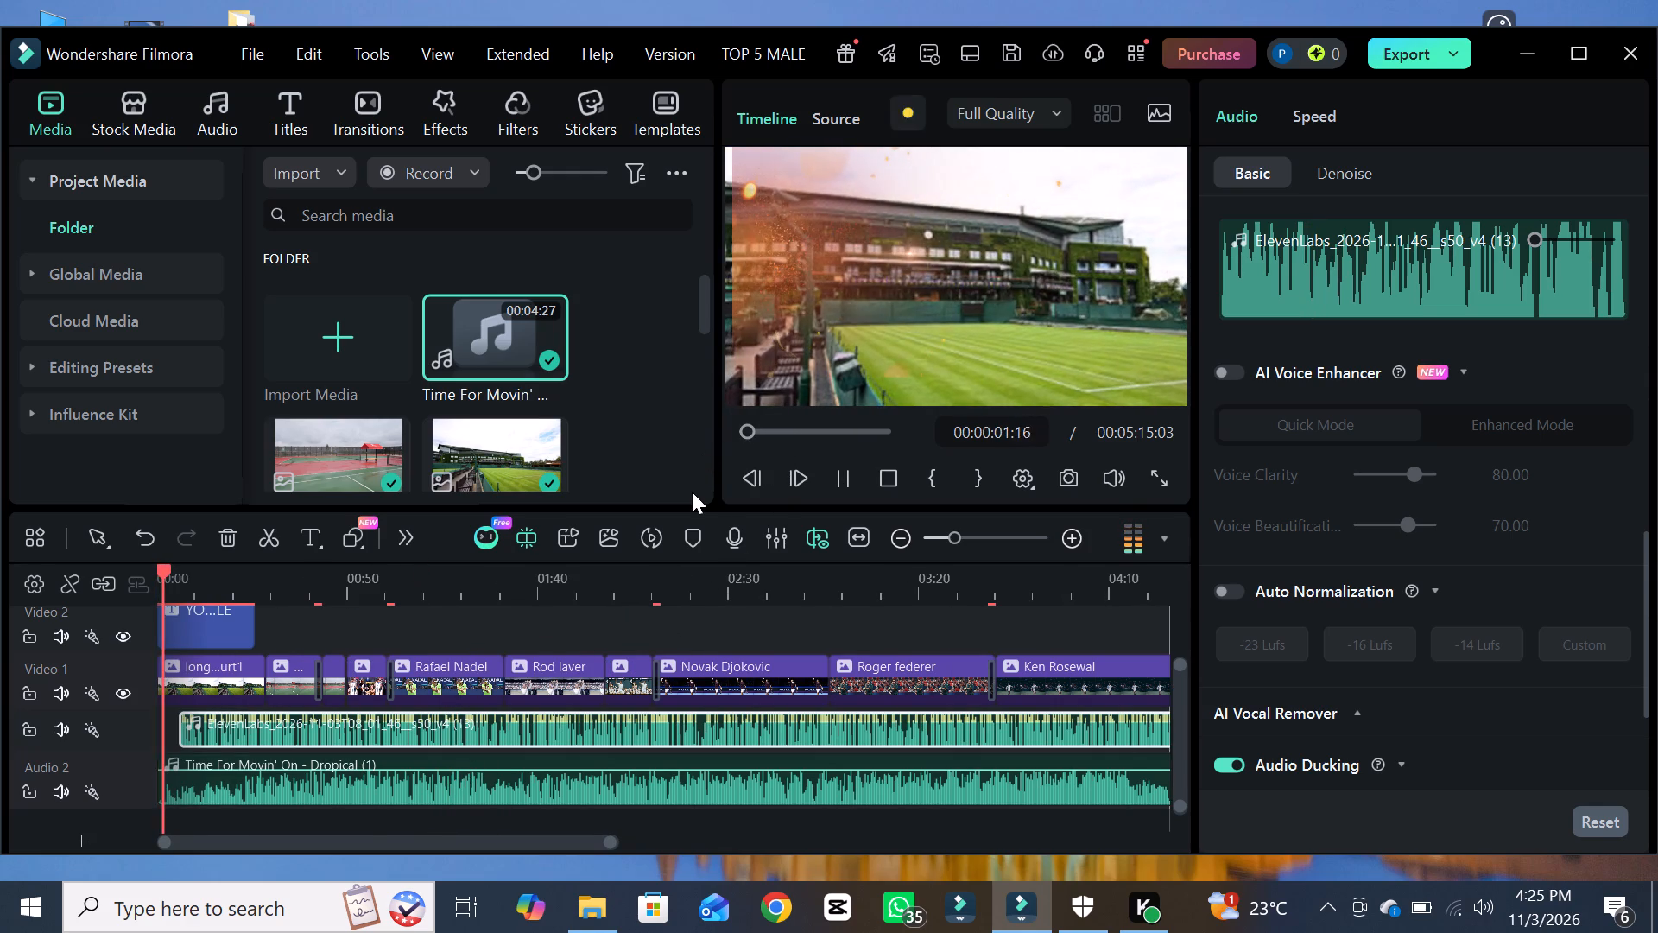
left_click_drag(180, 736, 165, 739)
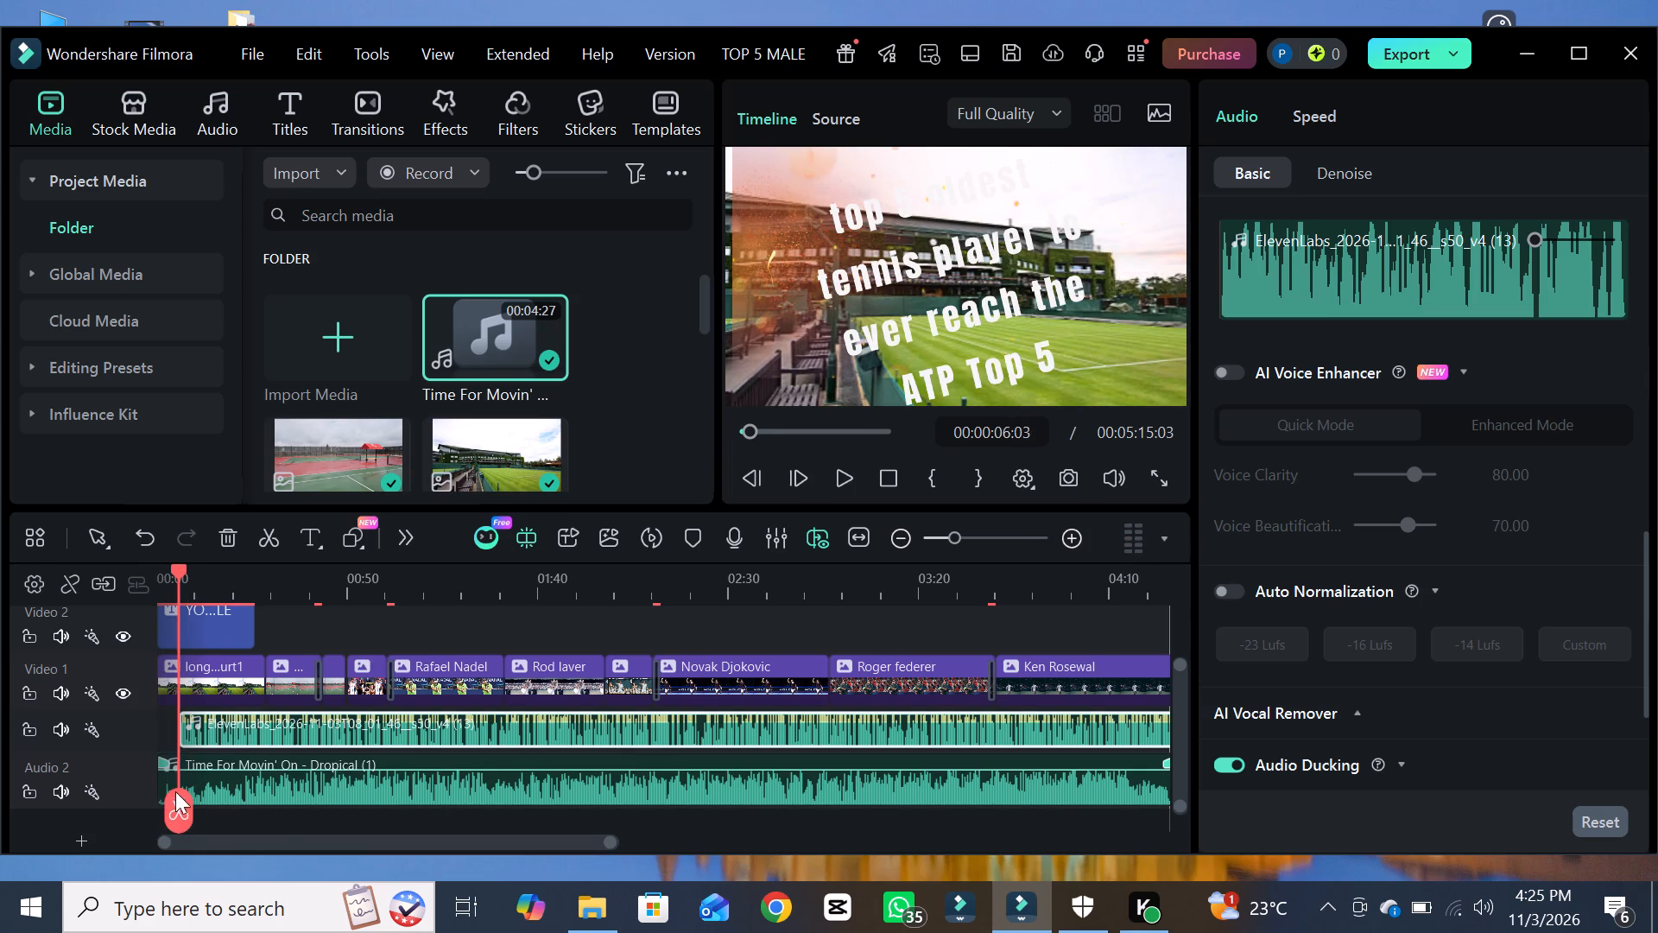
left_click_drag(175, 795, 153, 802)
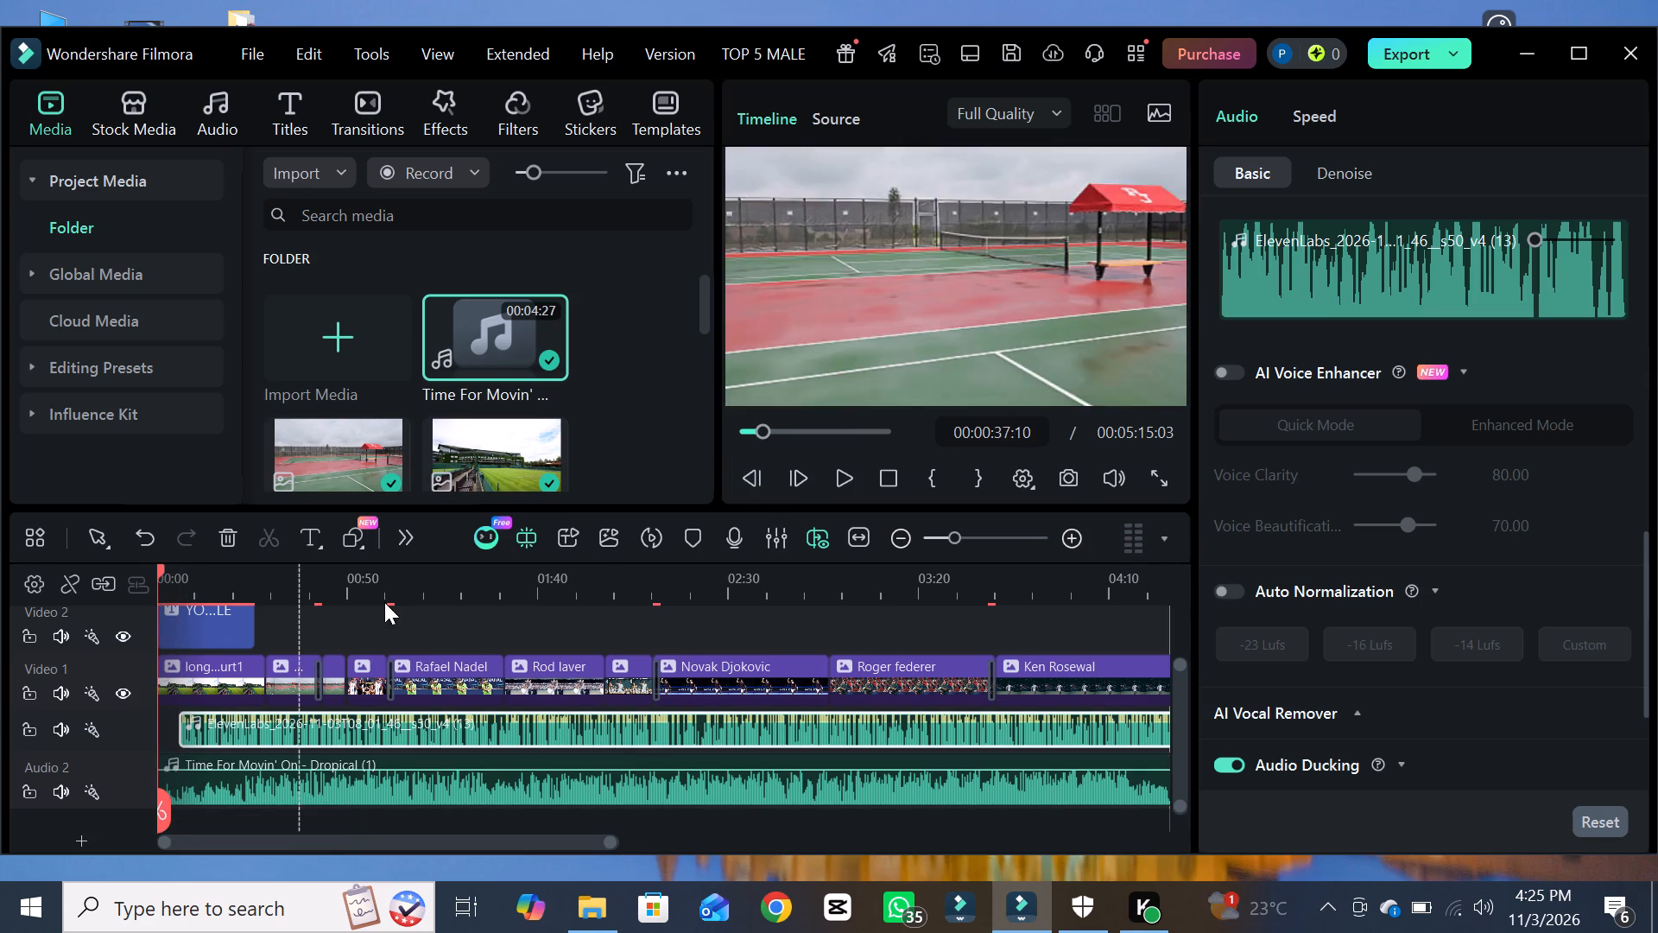
left_click(849, 467)
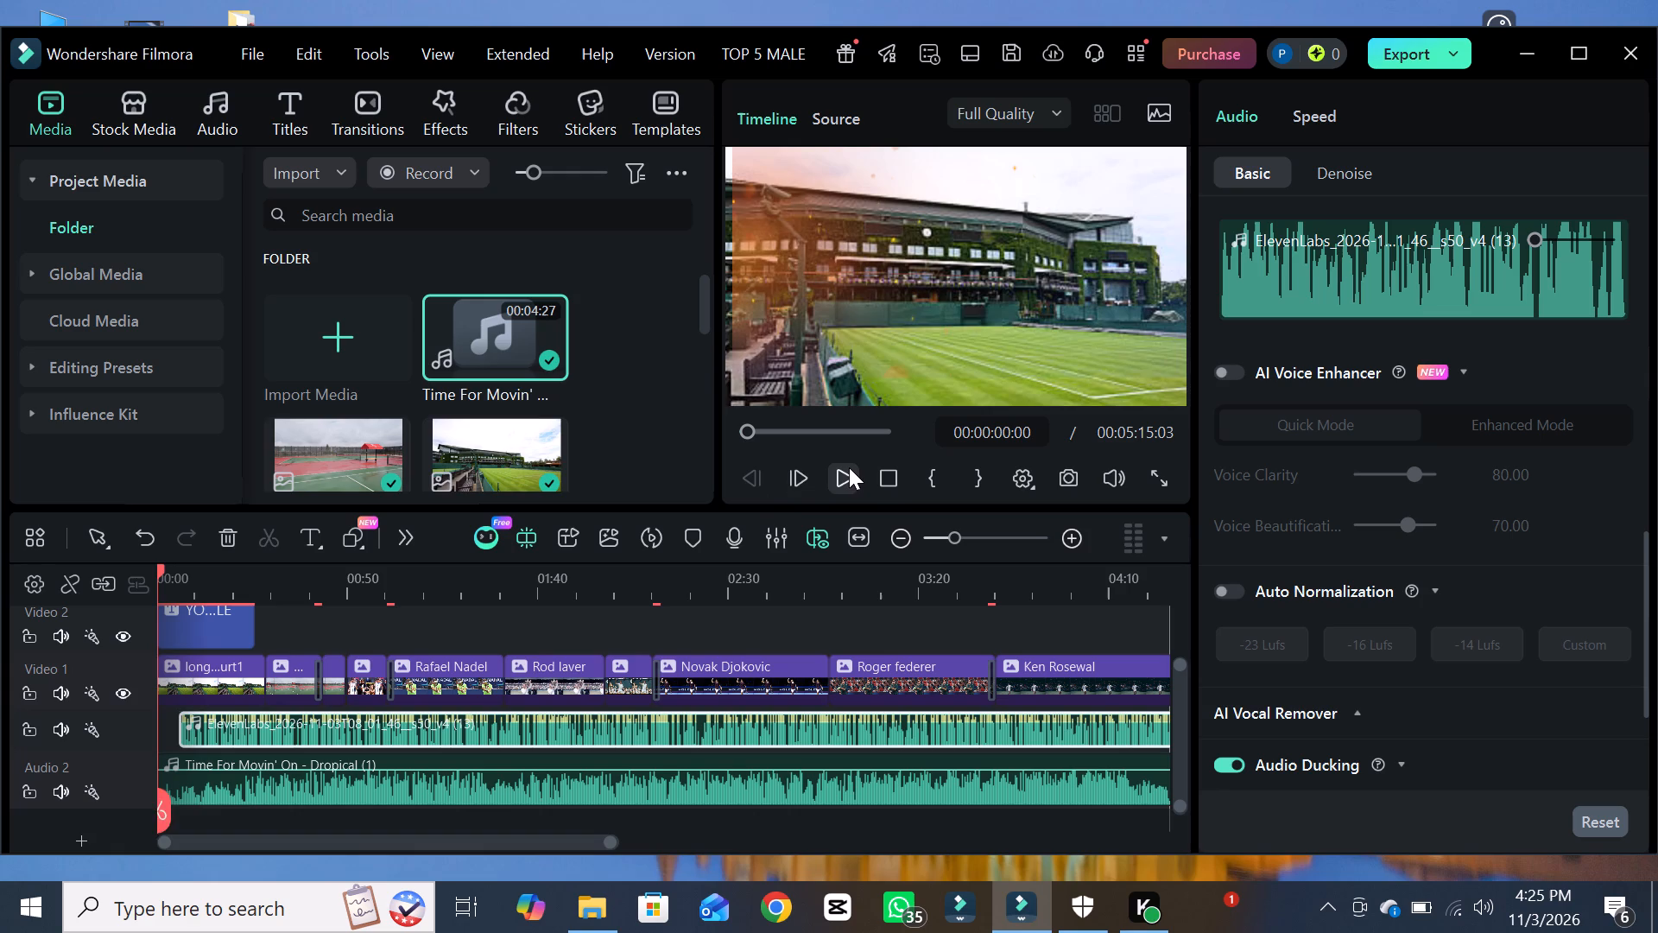
left_click(849, 467)
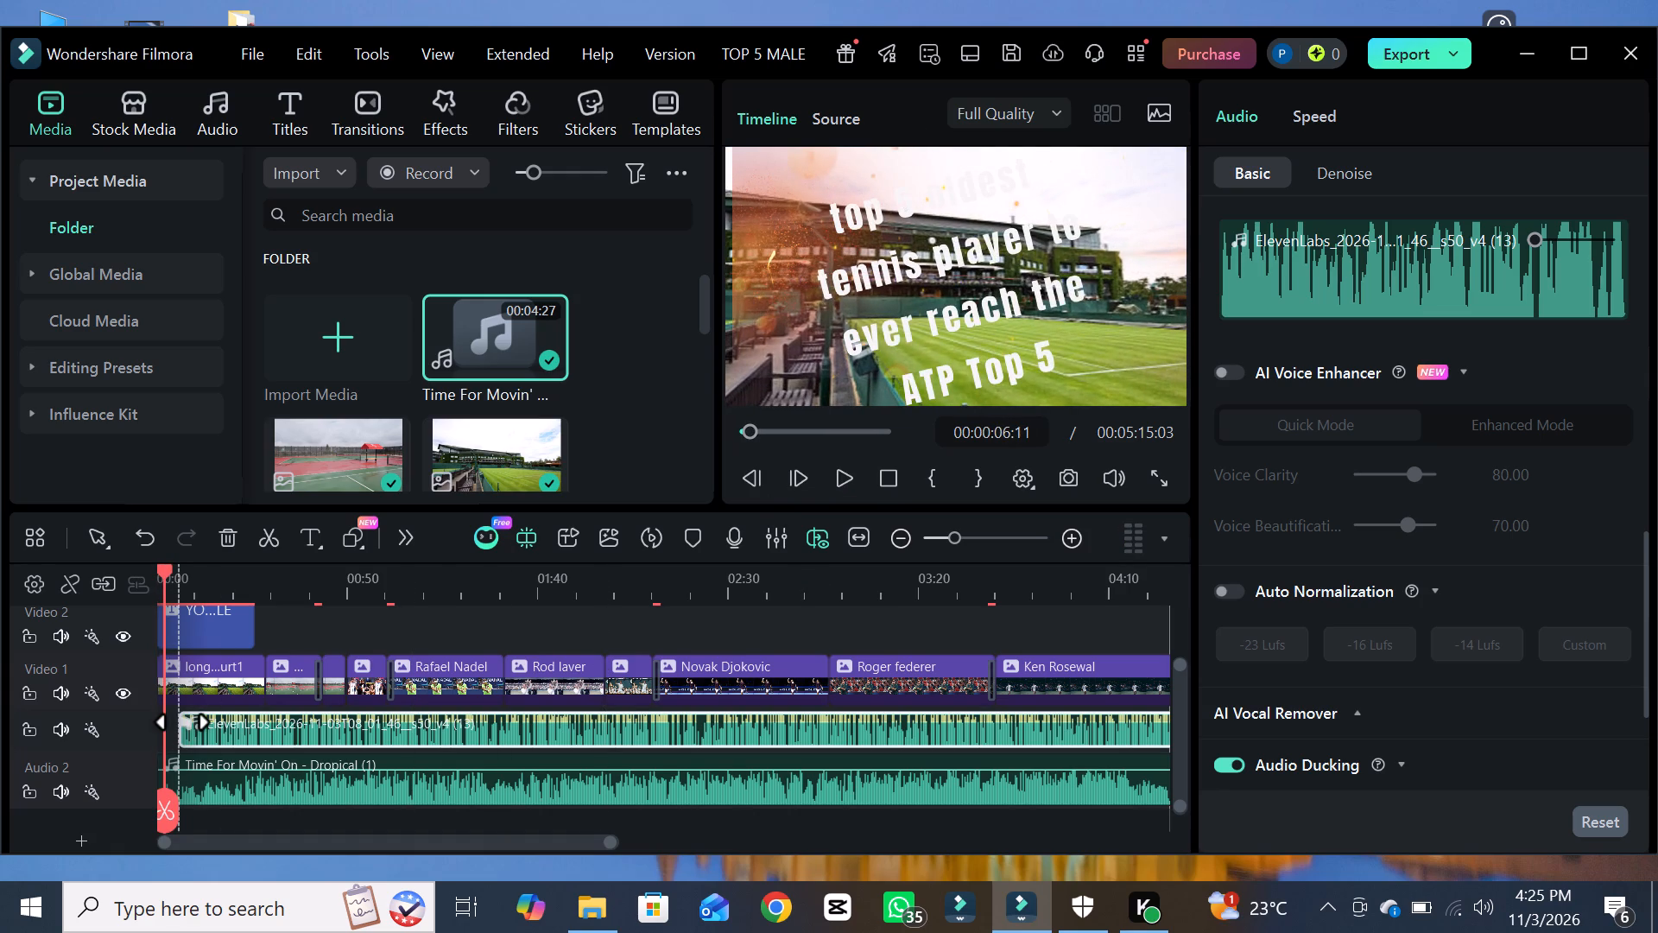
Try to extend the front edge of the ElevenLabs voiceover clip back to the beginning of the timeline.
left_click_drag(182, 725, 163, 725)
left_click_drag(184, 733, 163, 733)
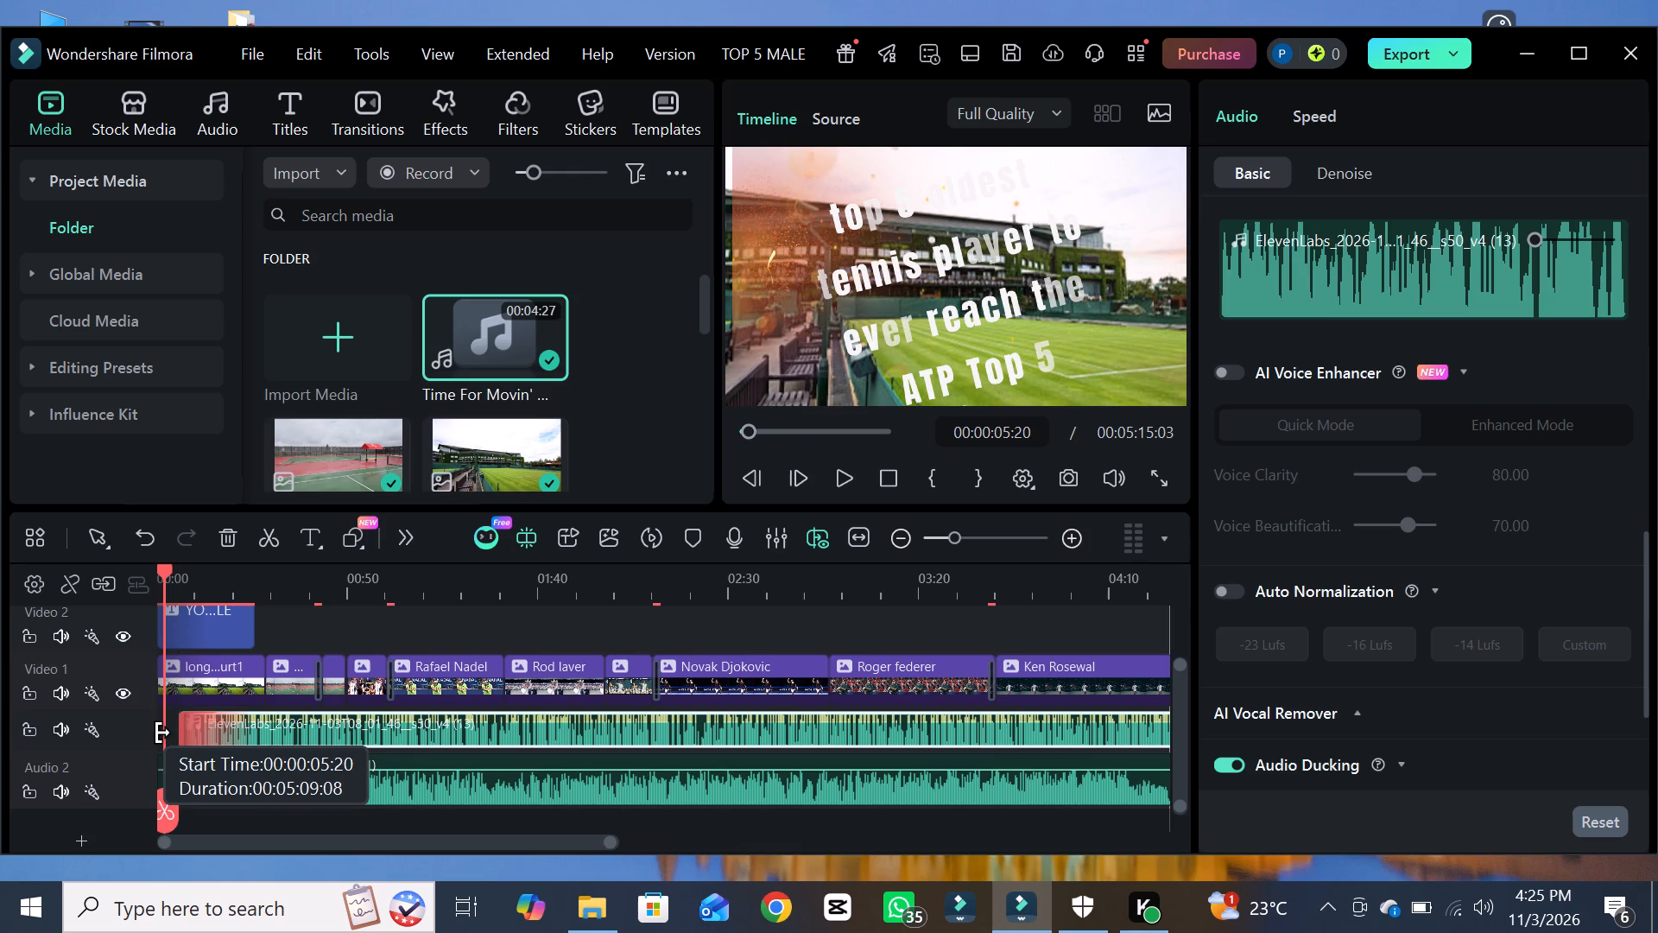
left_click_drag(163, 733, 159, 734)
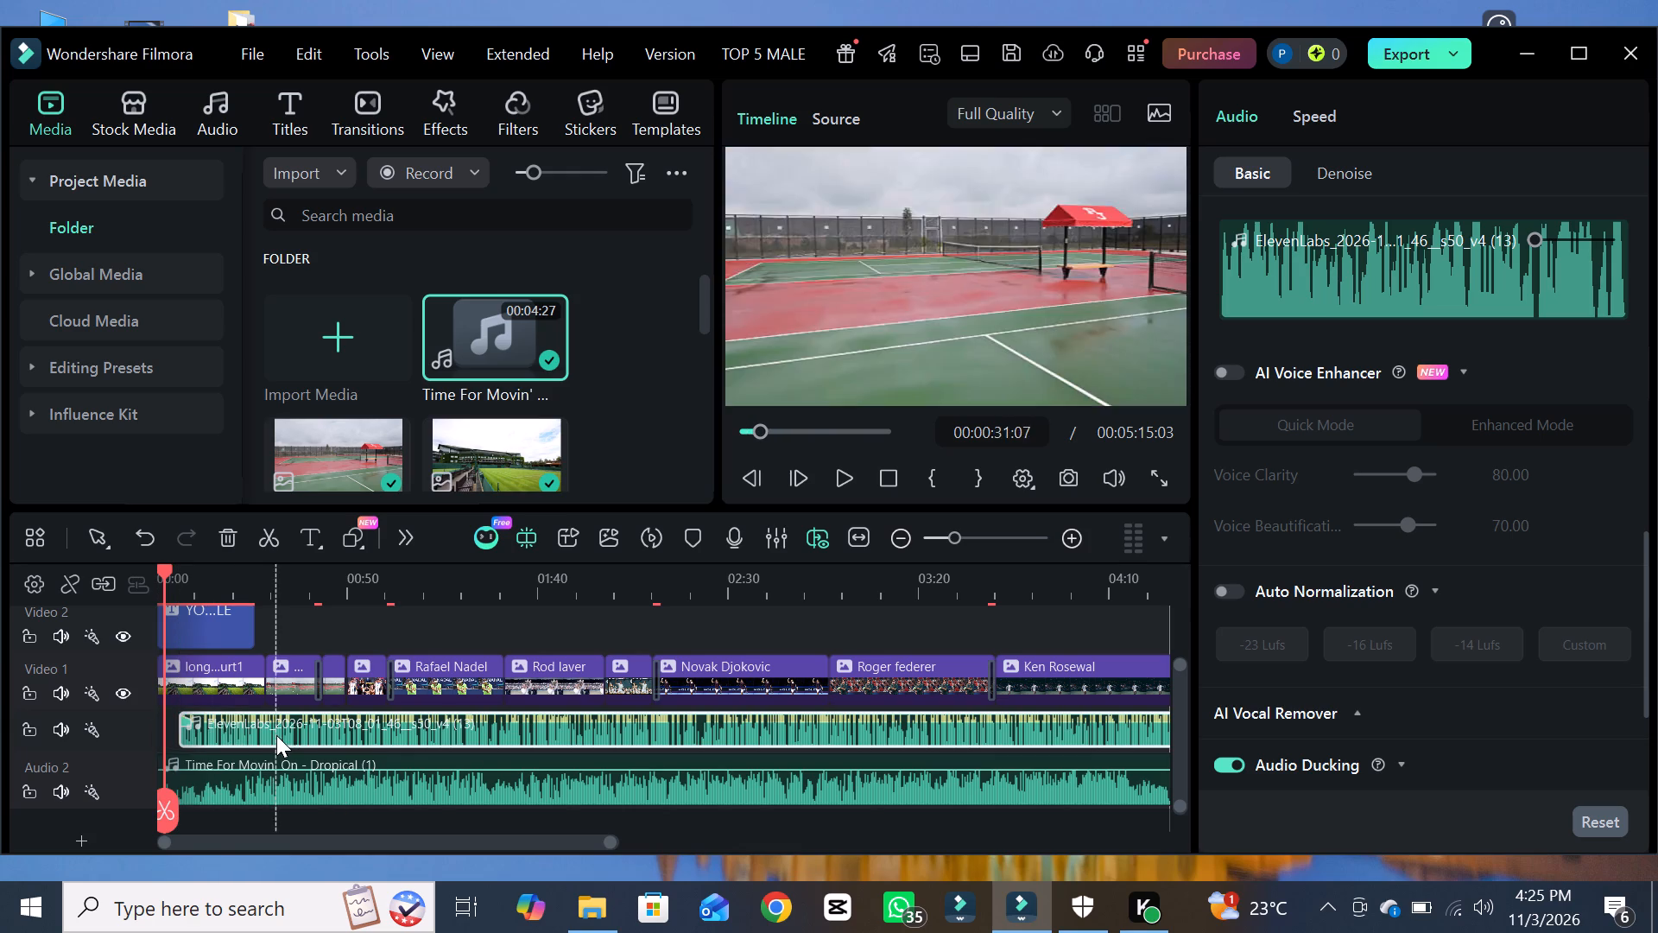
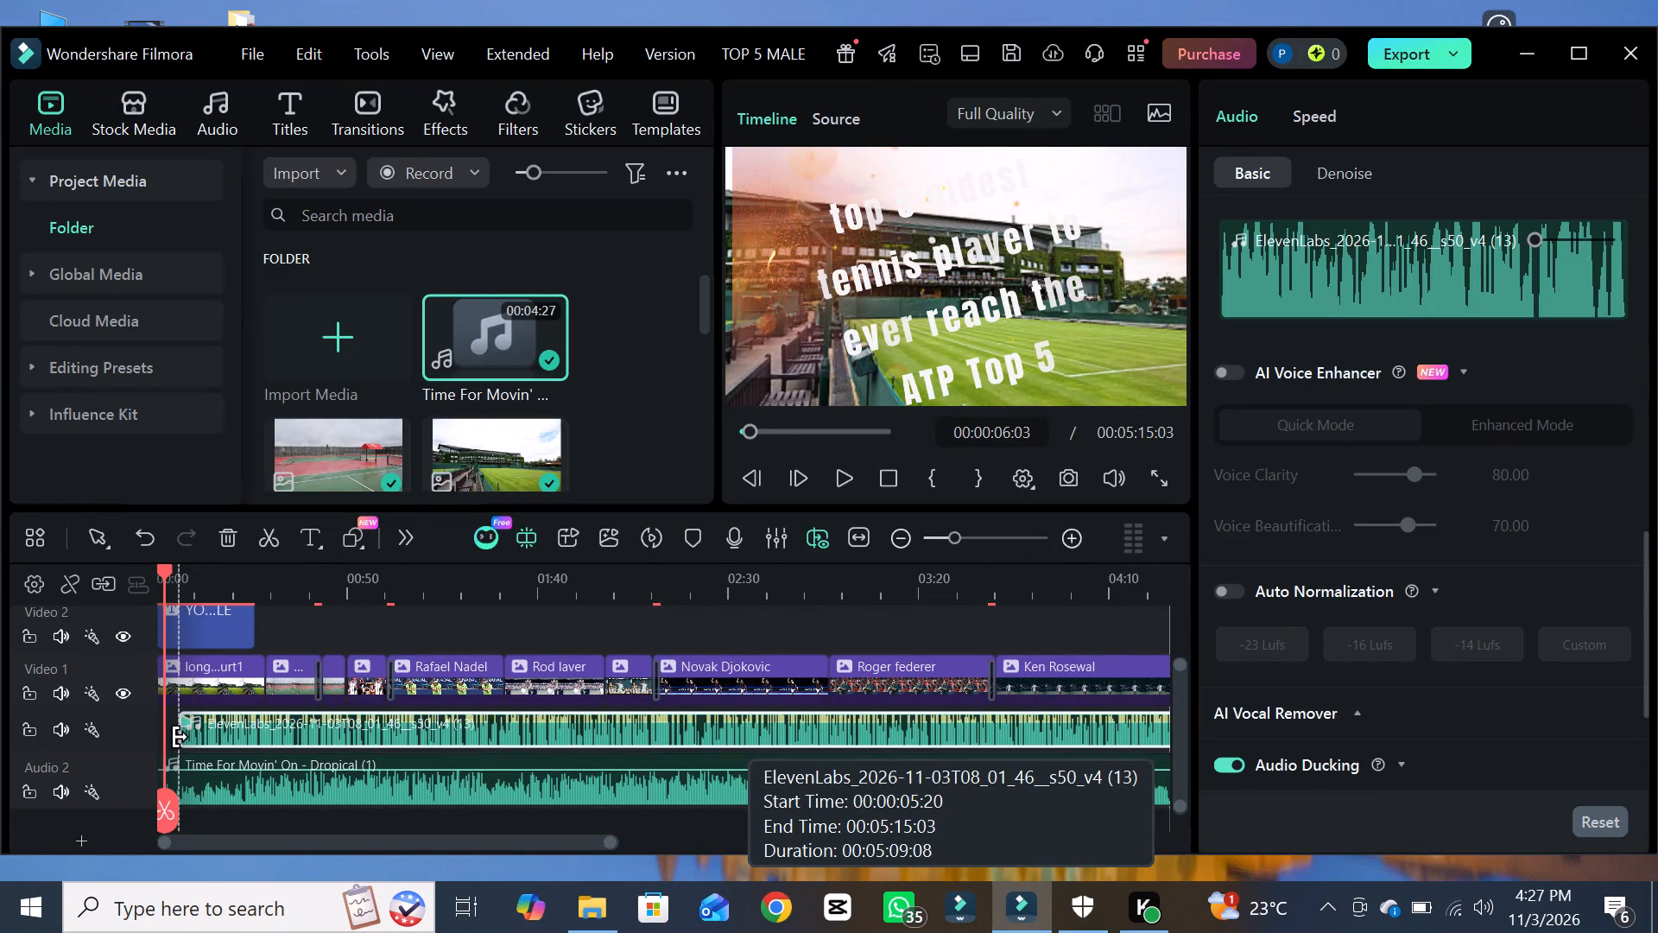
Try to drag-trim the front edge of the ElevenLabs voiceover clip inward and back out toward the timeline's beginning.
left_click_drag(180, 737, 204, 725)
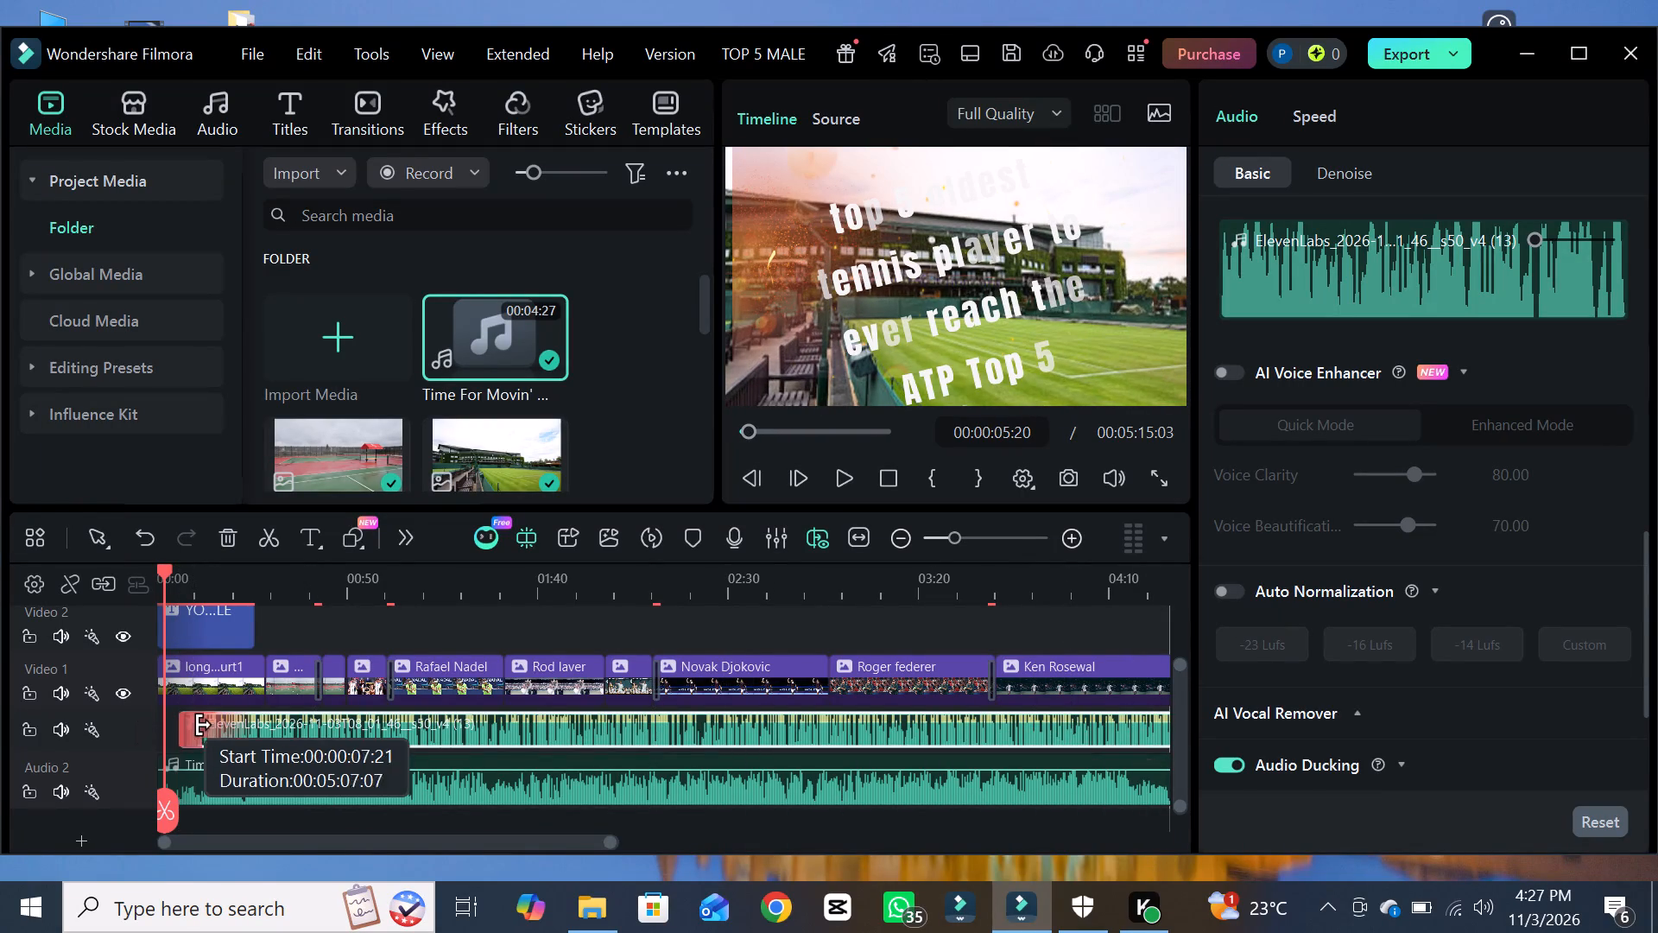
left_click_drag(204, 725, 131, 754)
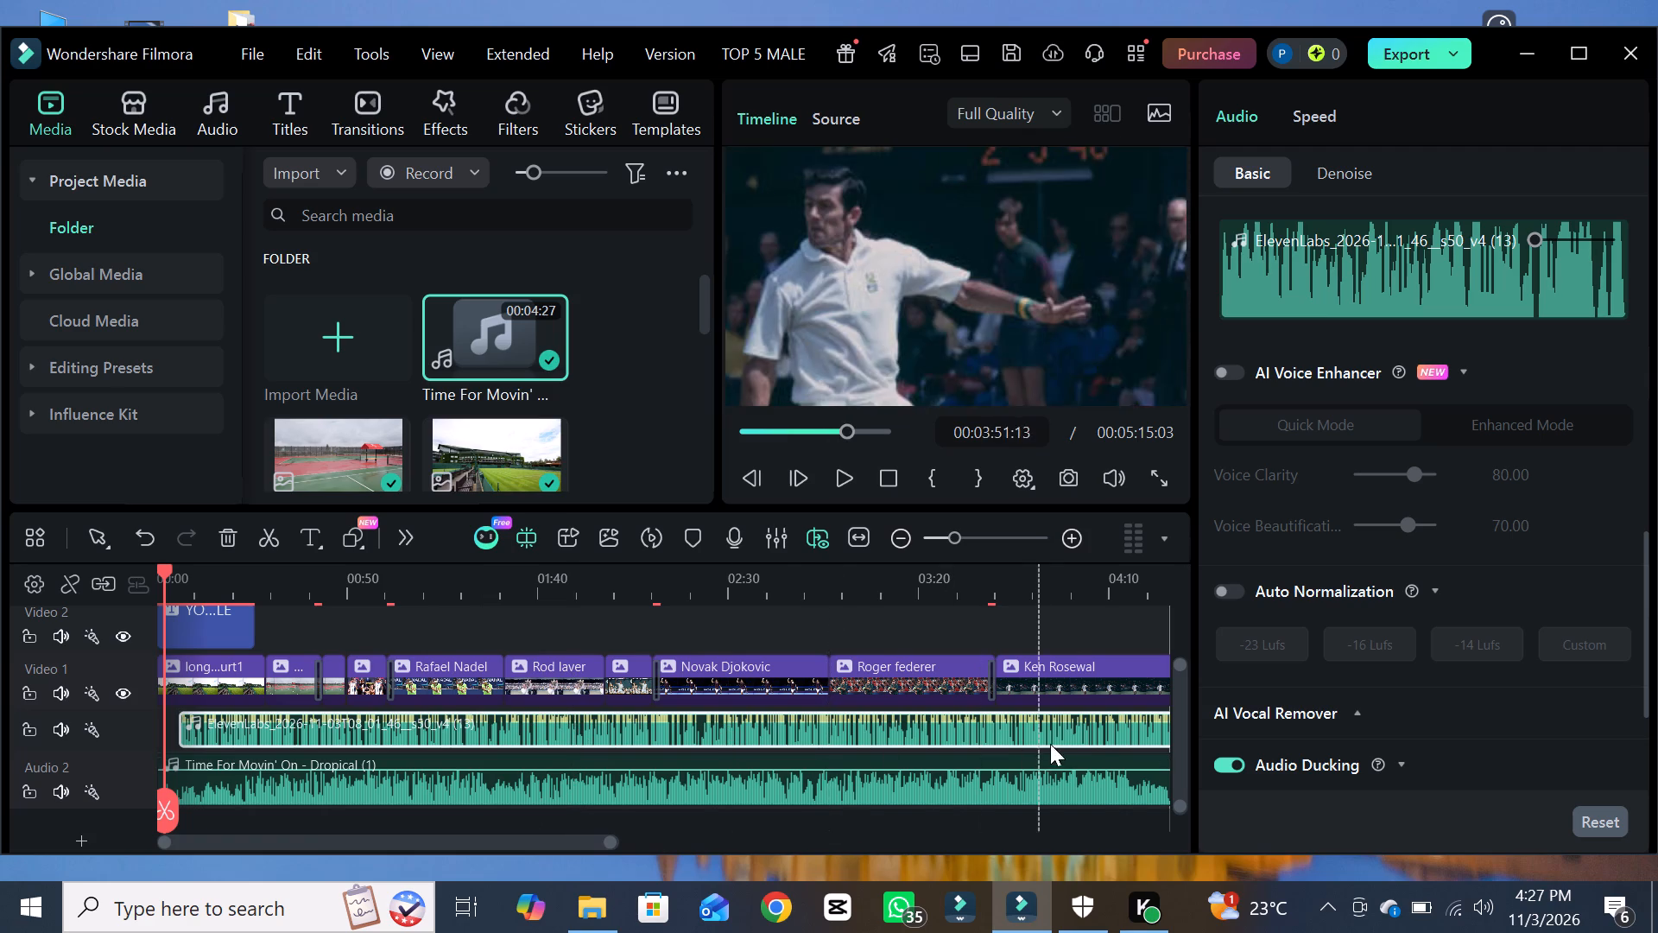
Move the whole ElevenLabs voiceover clip earlier on its audio track so it starts at the beginning of the timeline.
left_click_drag(1098, 733, 965, 734)
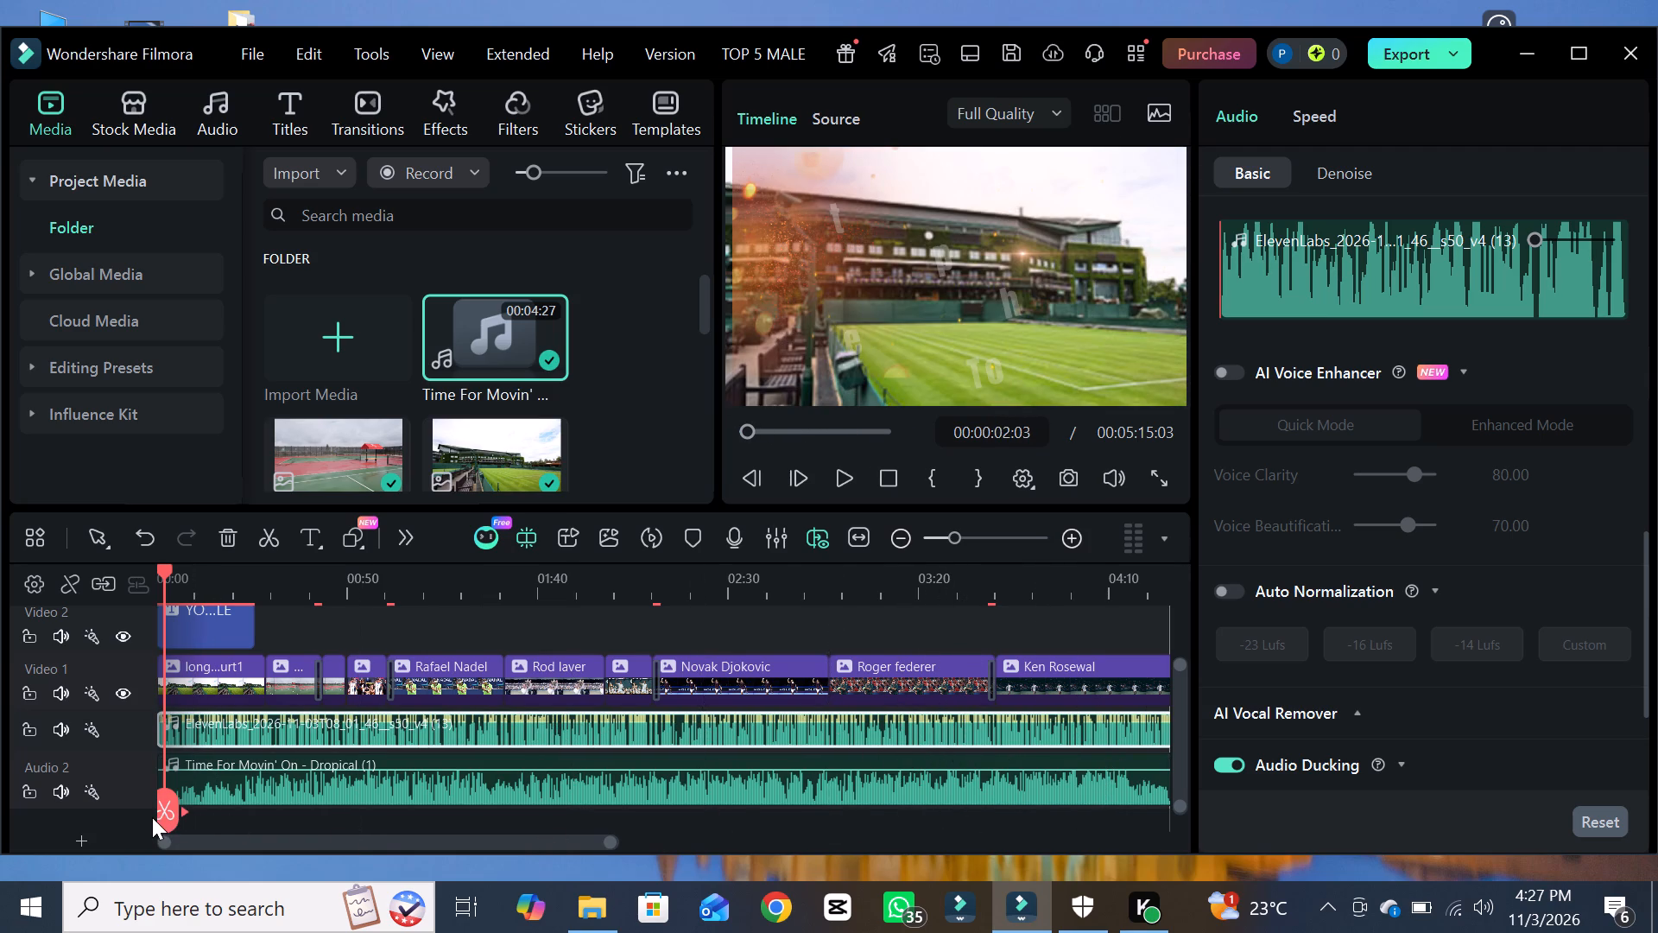
Play the opening seconds, and again from 00:00:00:00, to hear the repositioned voiceover against the music.
left_click_drag(152, 817, 139, 822)
left_click(845, 479)
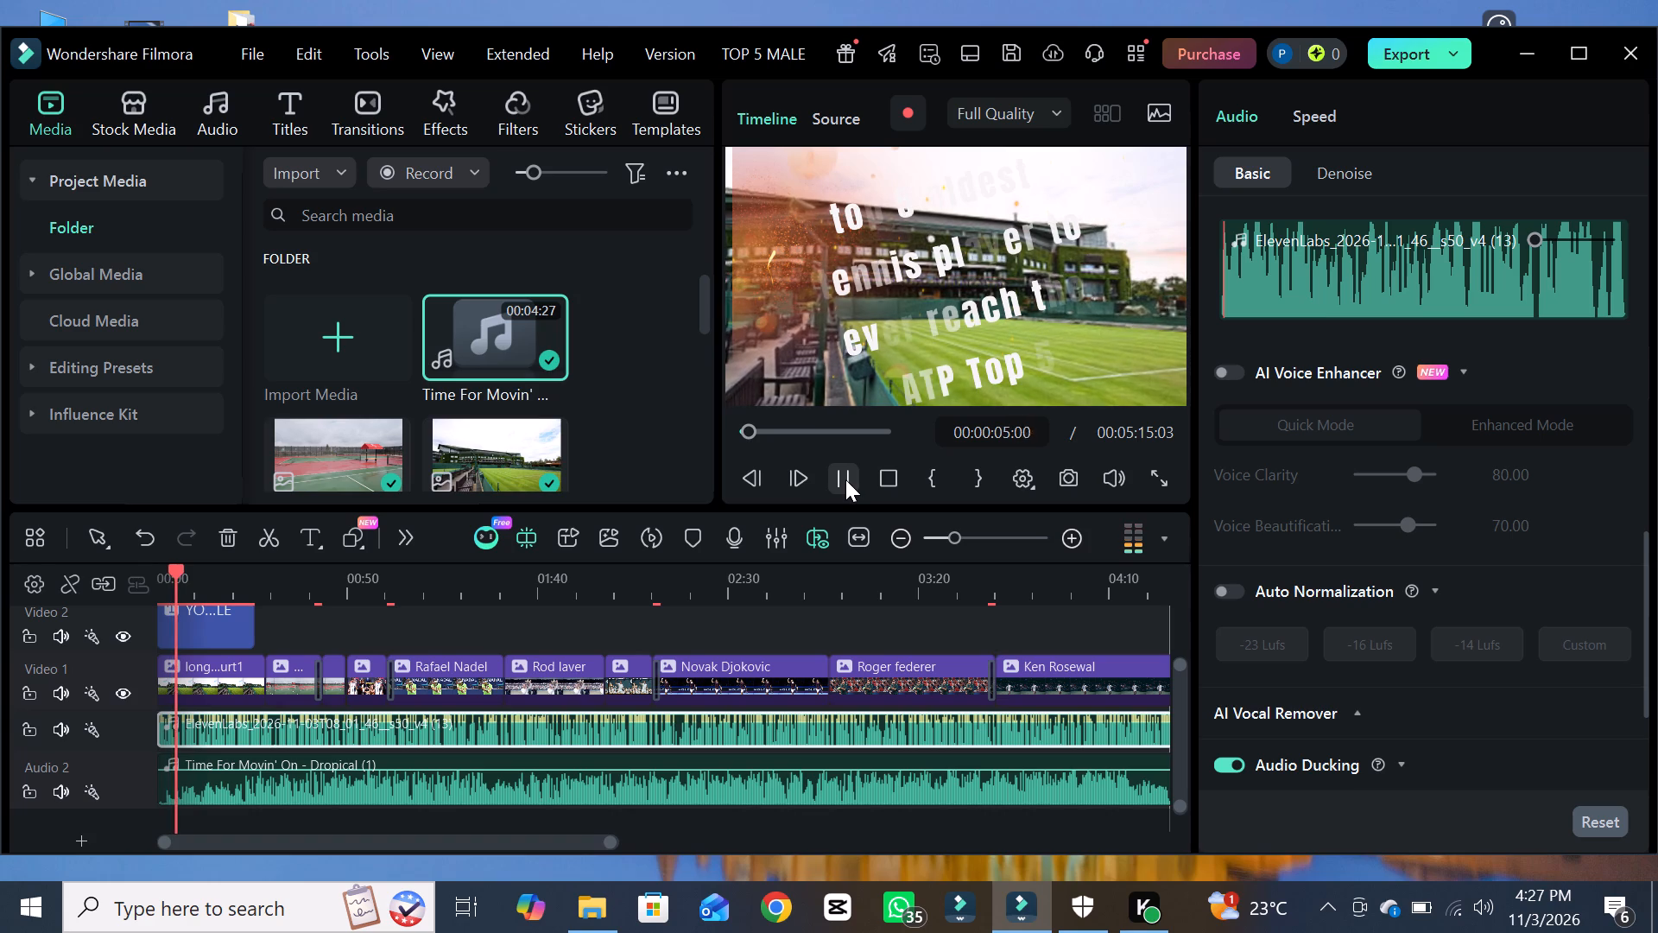
left_click(845, 479)
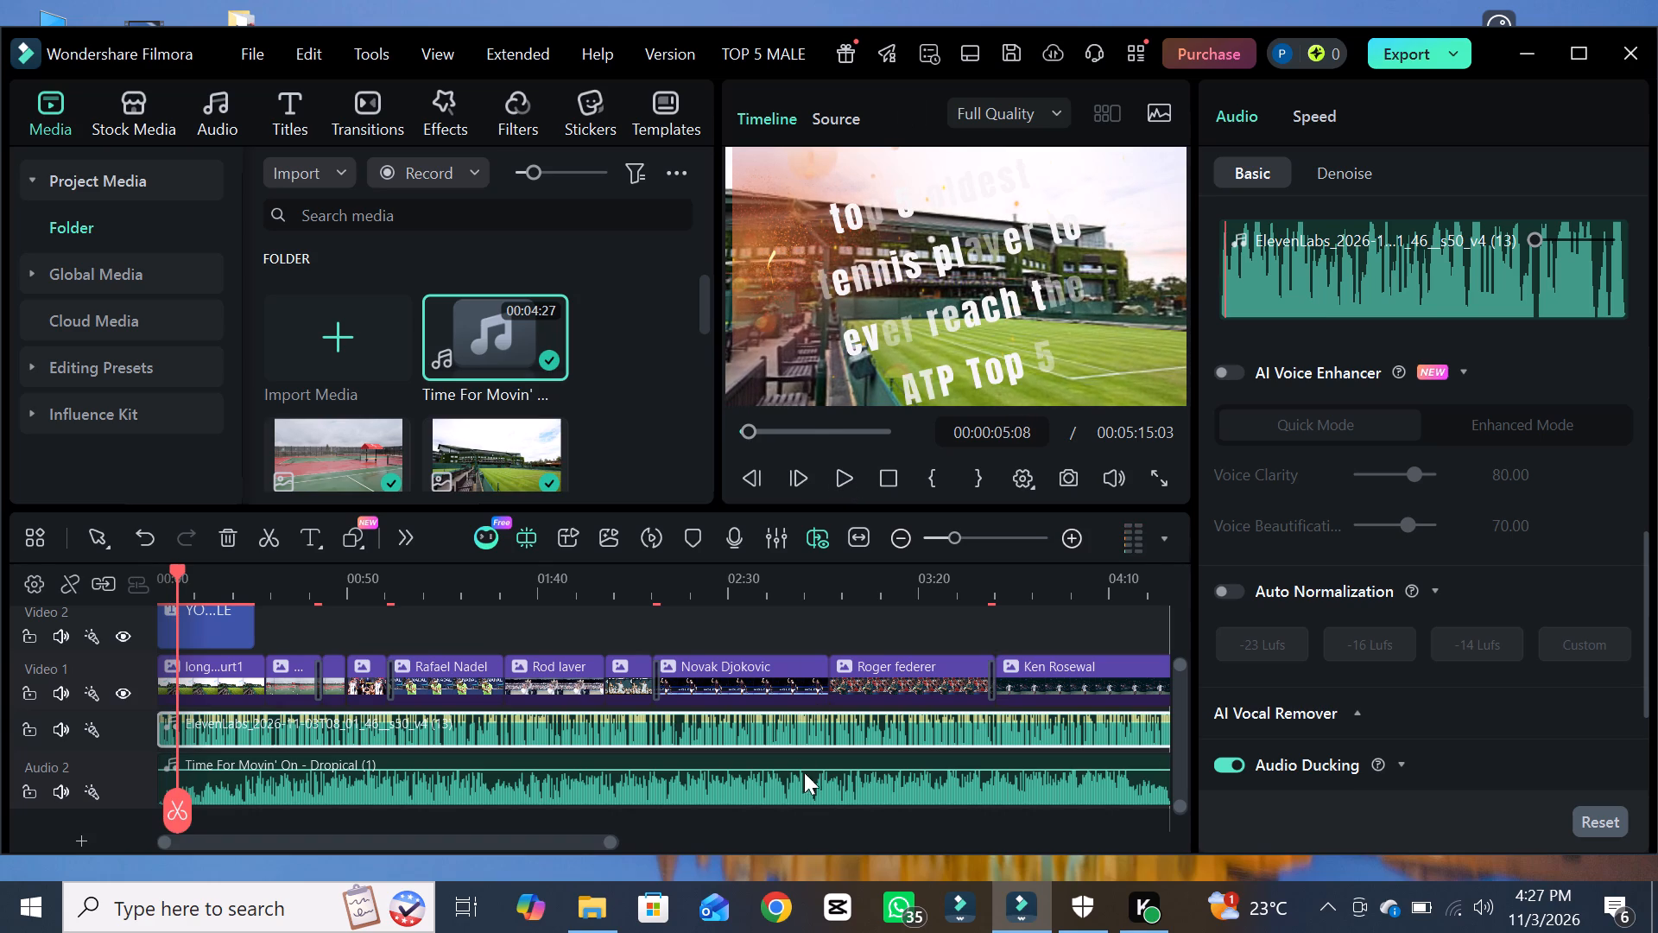
left_click_drag(187, 815, 159, 814)
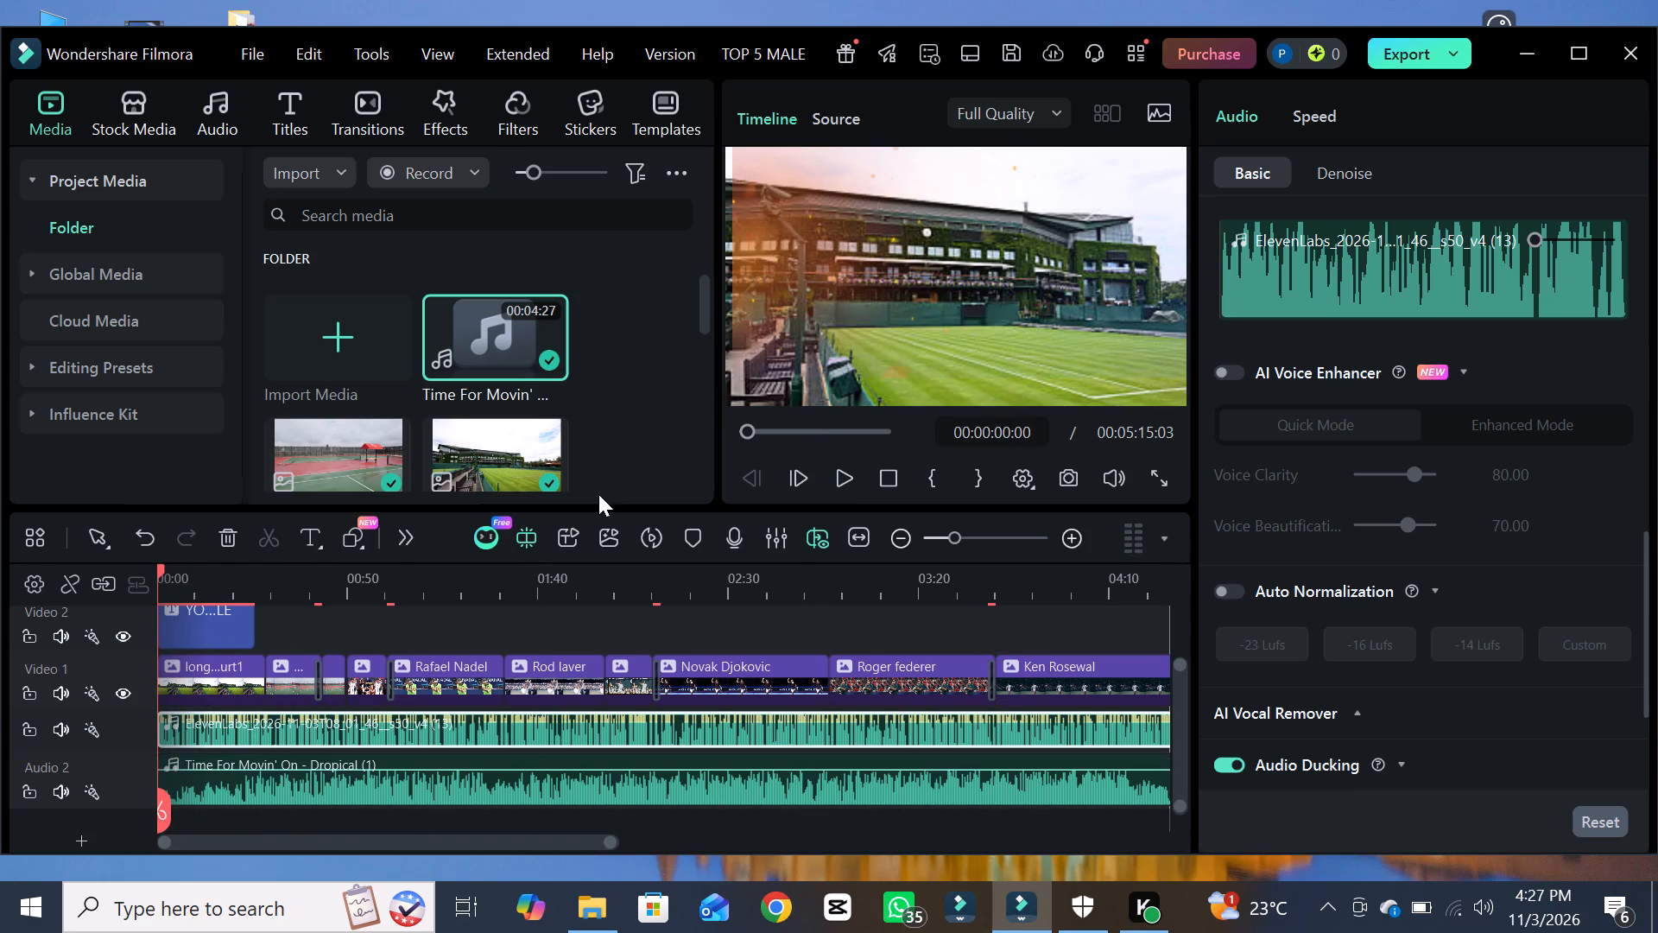
left_click(845, 479)
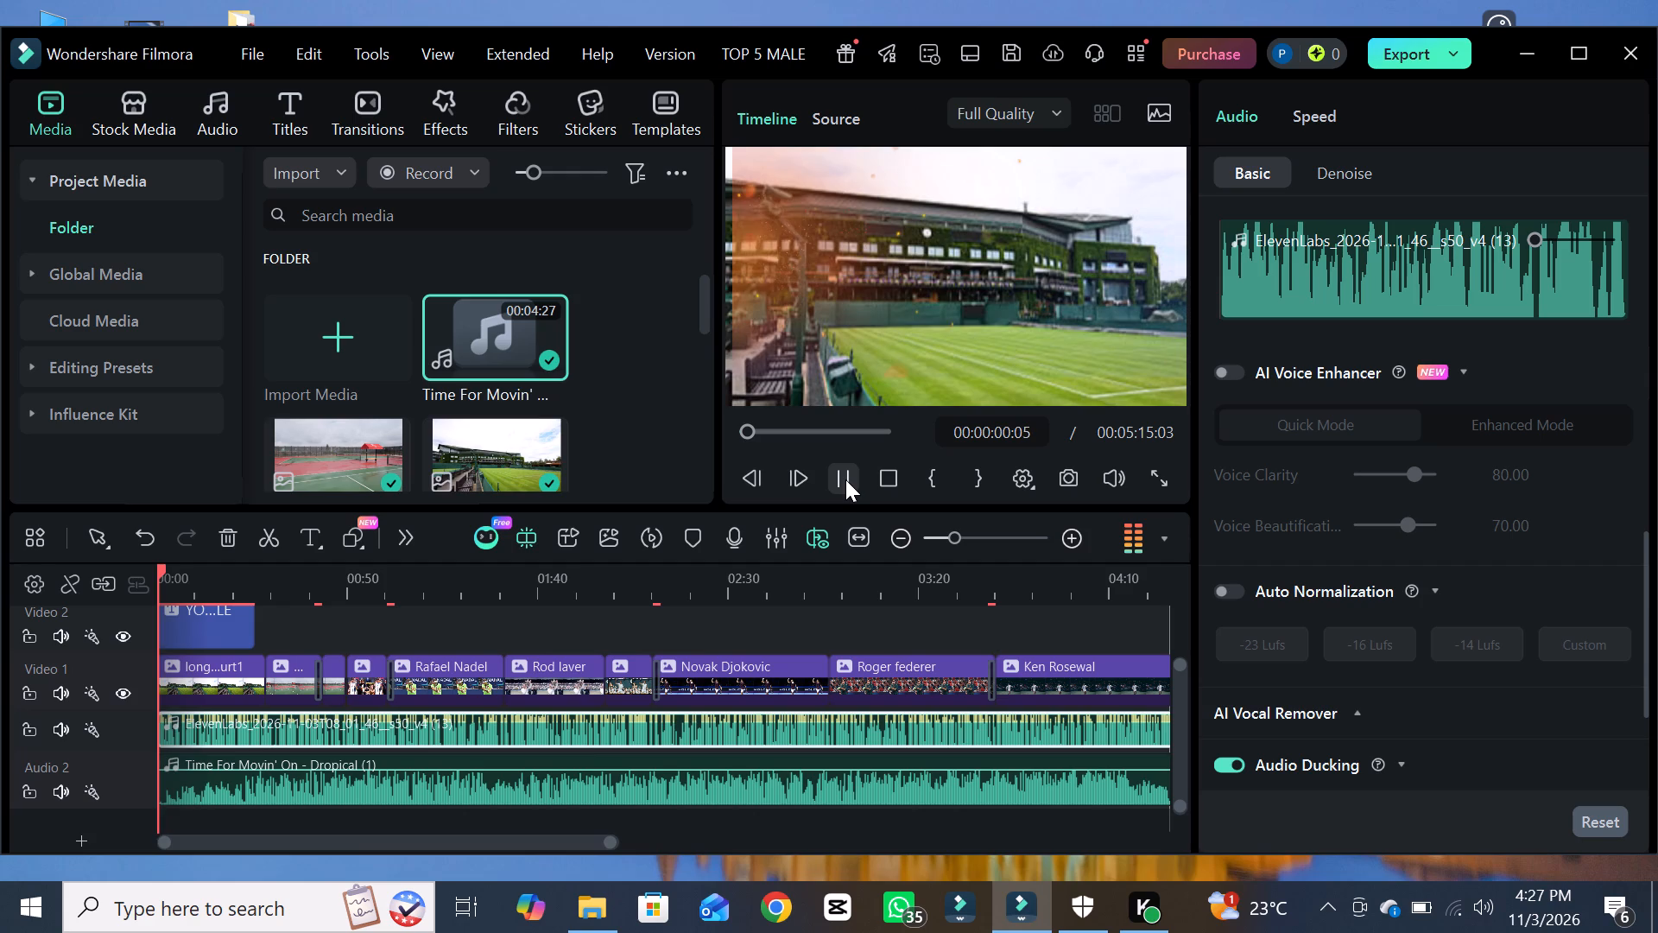
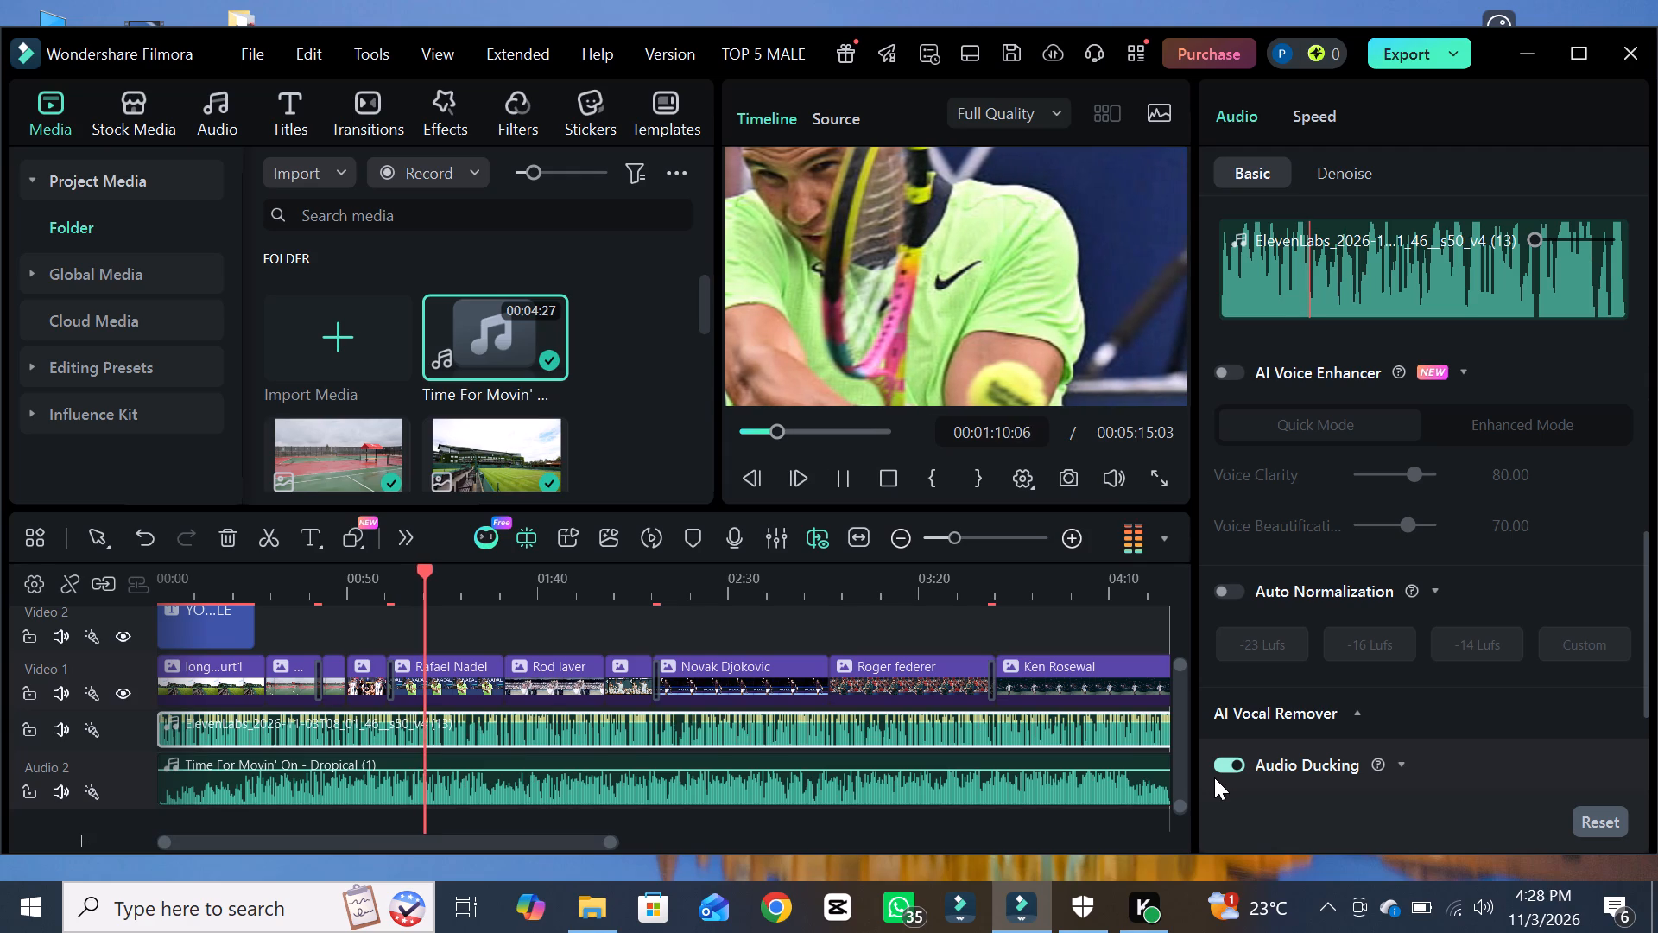
Save the TOP 5 MALE project with the current voiceover and background music edits.
double_click(1005, 48)
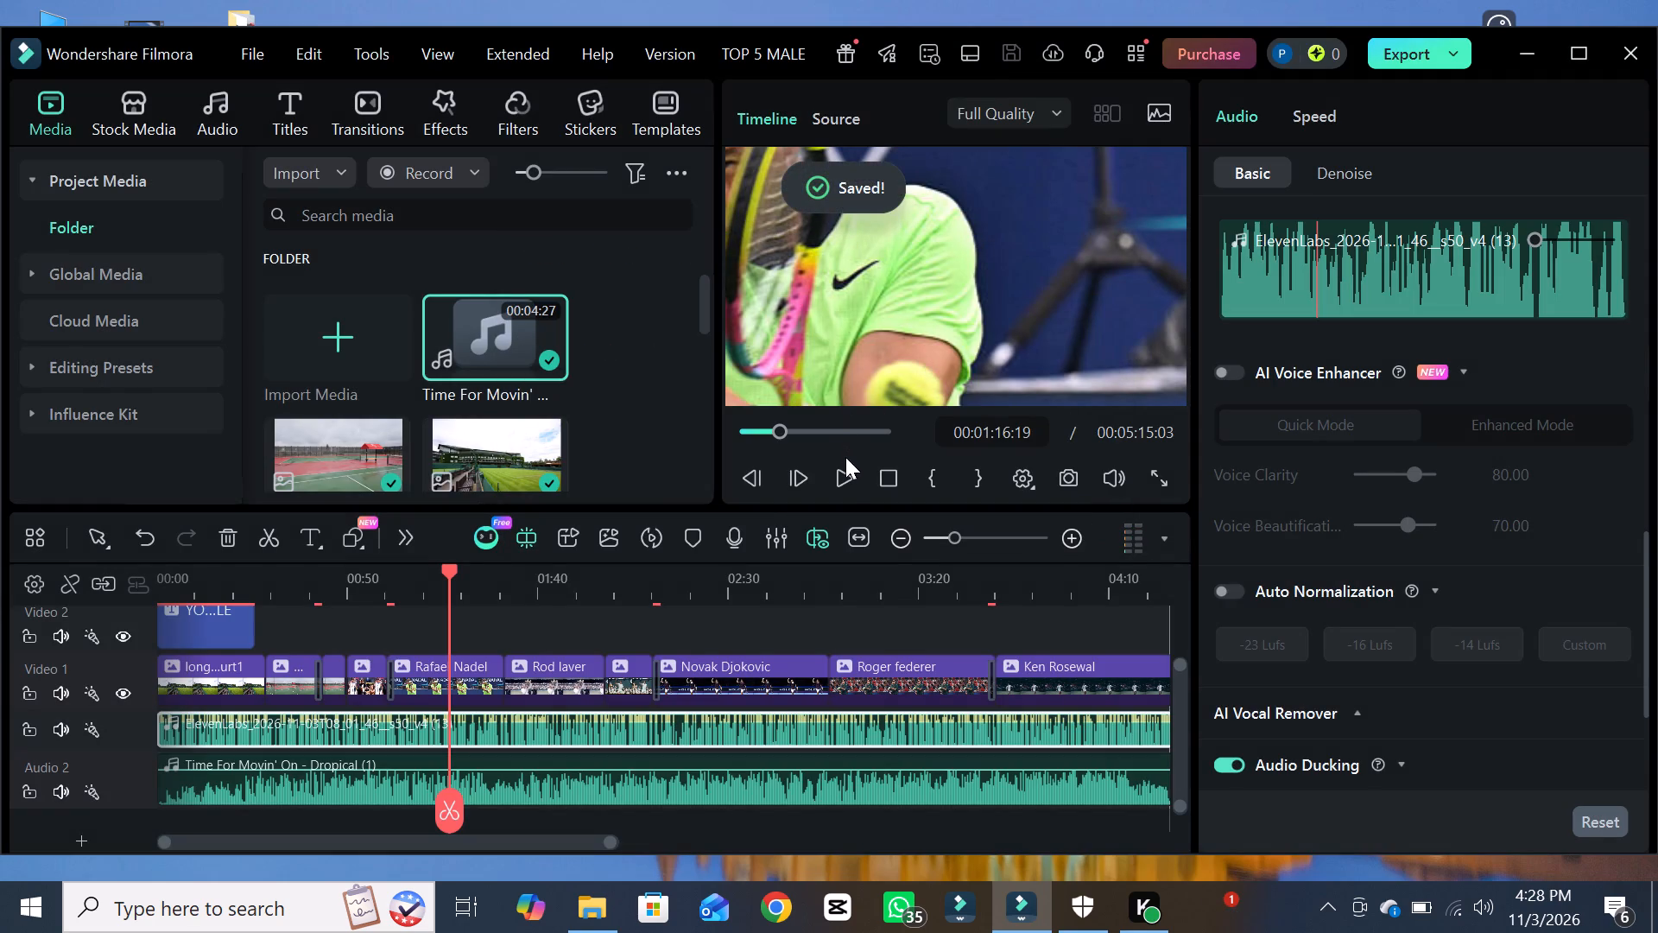
Resume playback from about 00:01:16 in the Rafael Nadal section to check the voiceover against the ducked music.
left_click(845, 480)
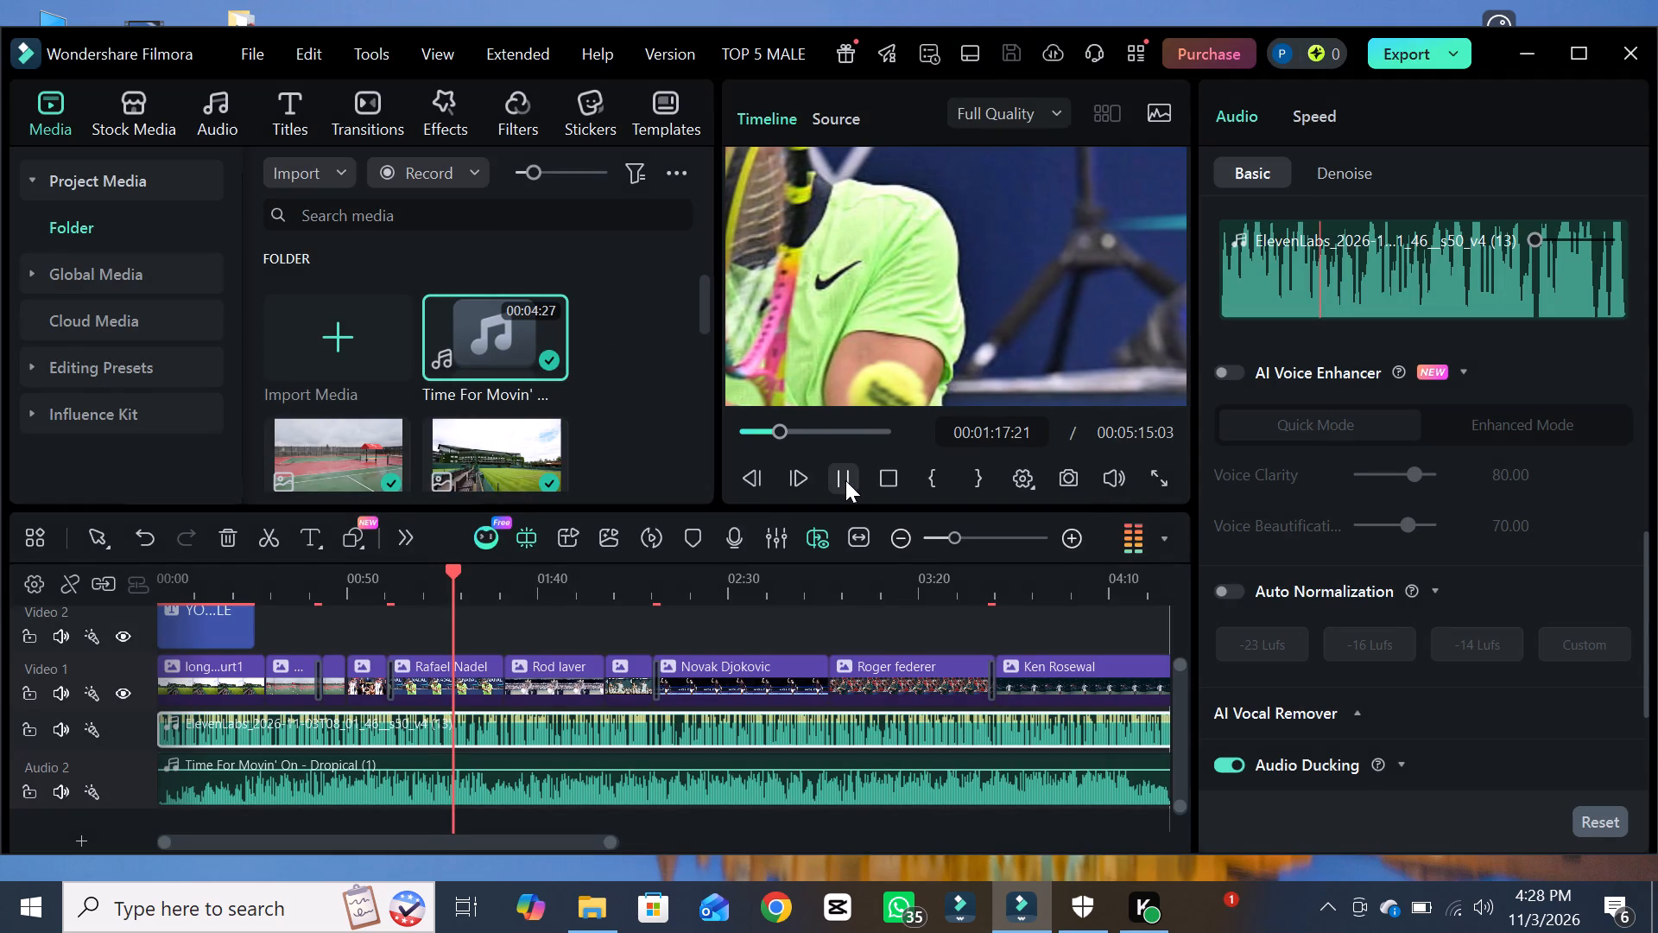
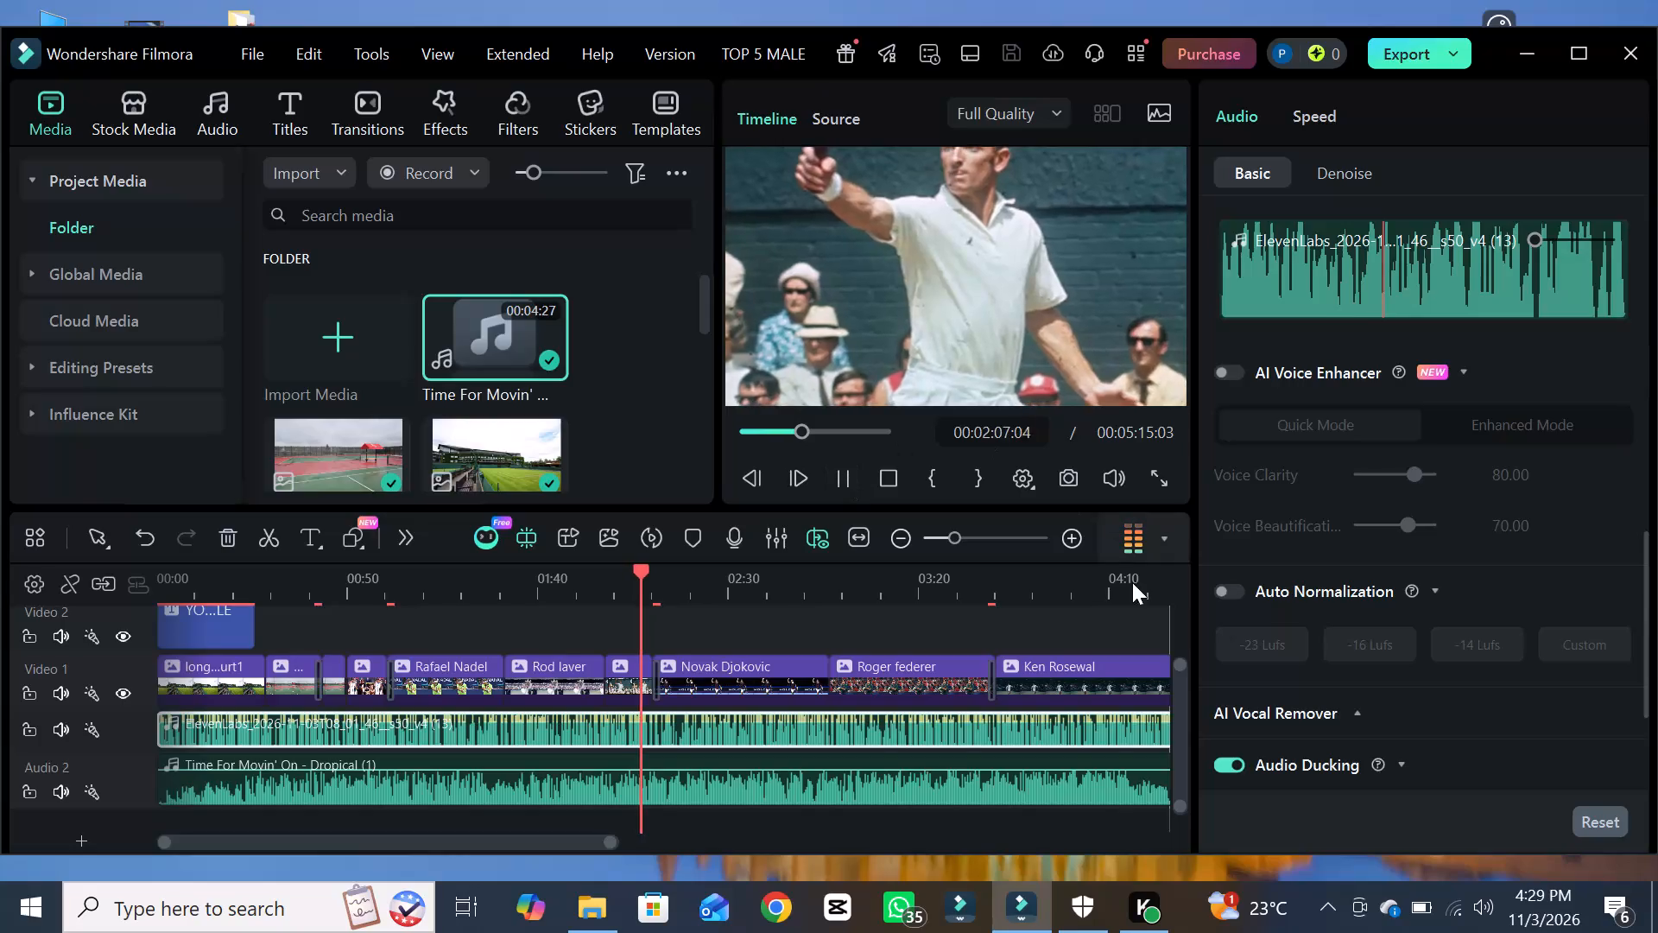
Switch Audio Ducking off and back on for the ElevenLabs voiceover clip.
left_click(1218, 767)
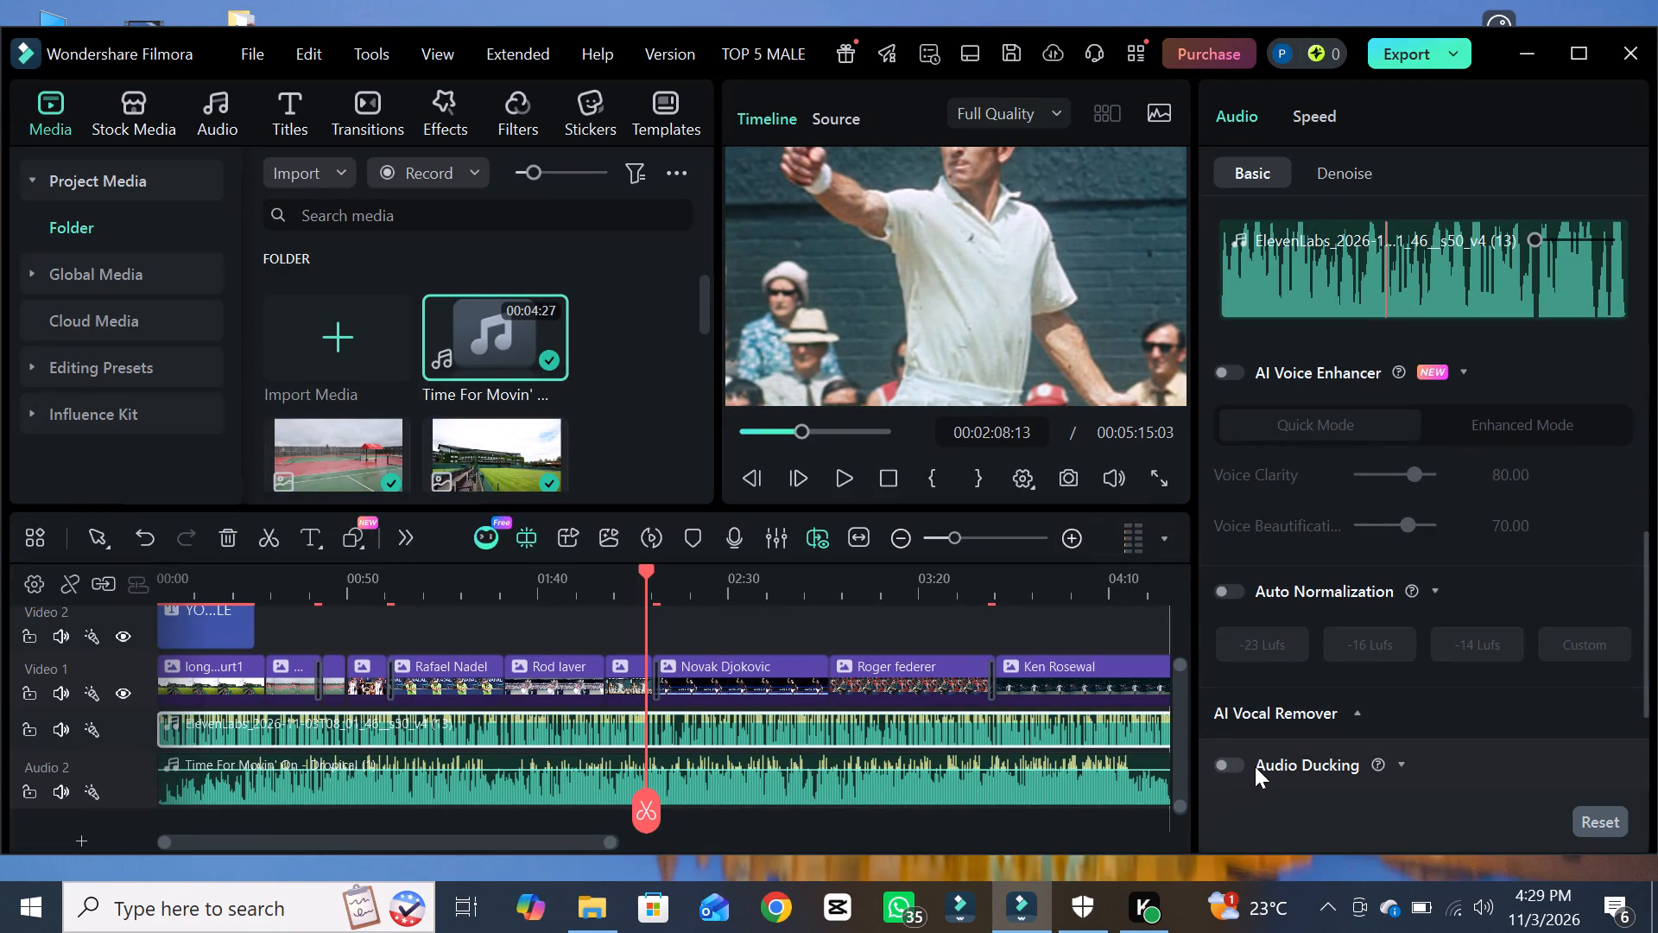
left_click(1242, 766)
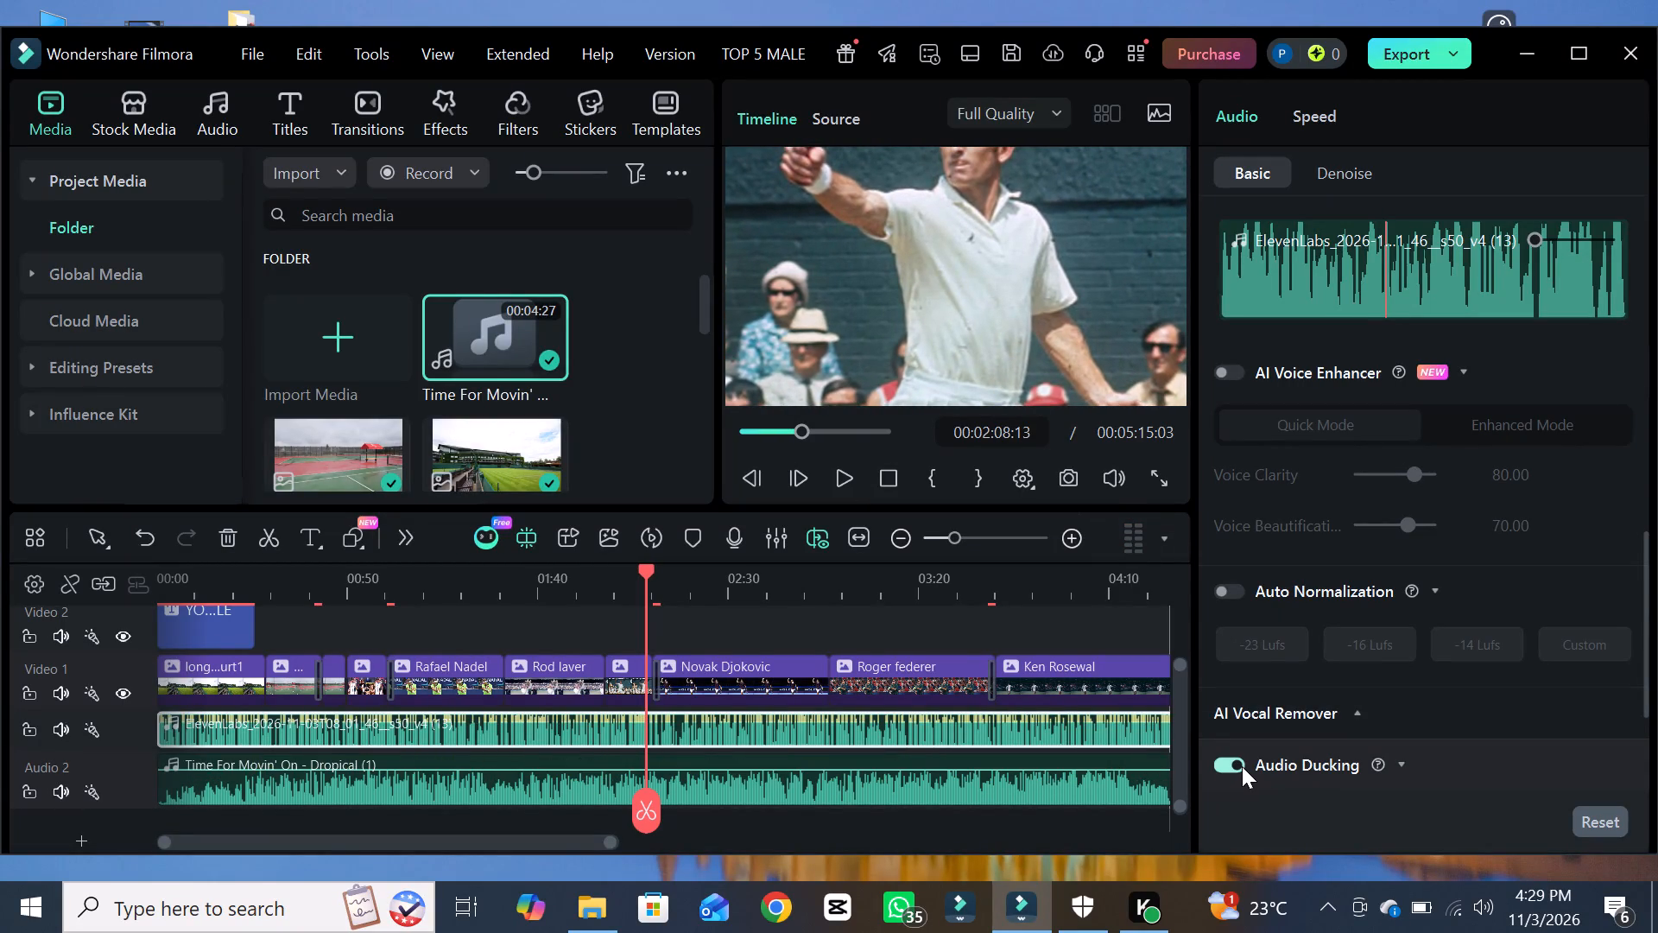
Resume playback from about 00:02:08, just before the Novak Djokovic section, to check the voiceover against the ducked music.
left_click(841, 477)
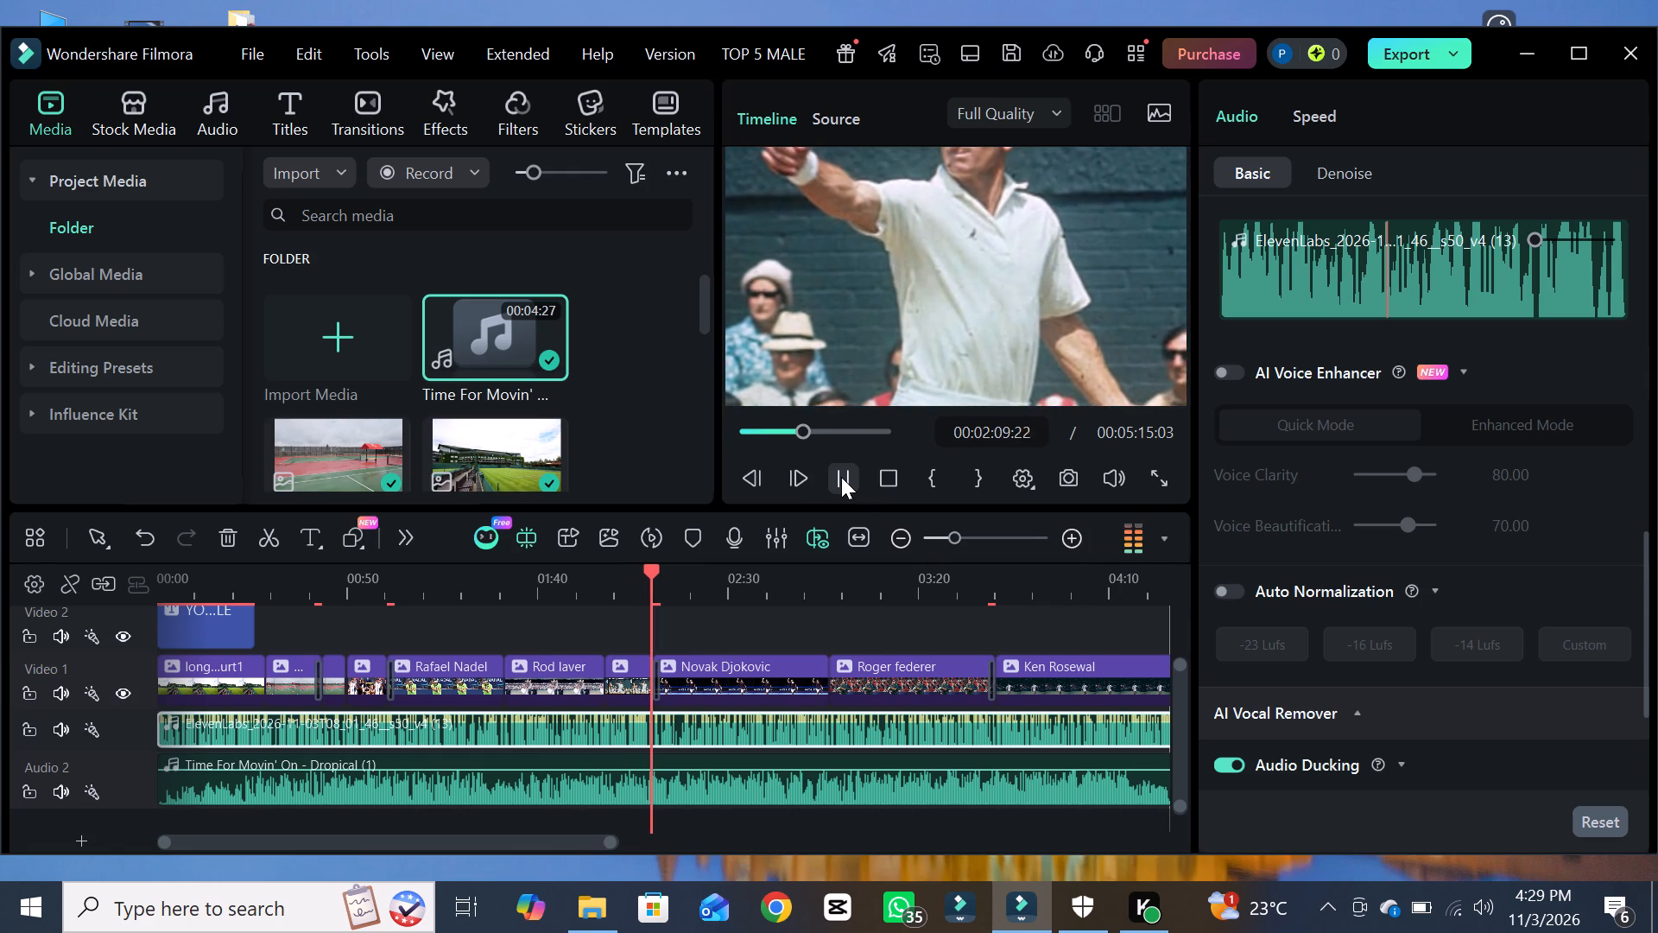
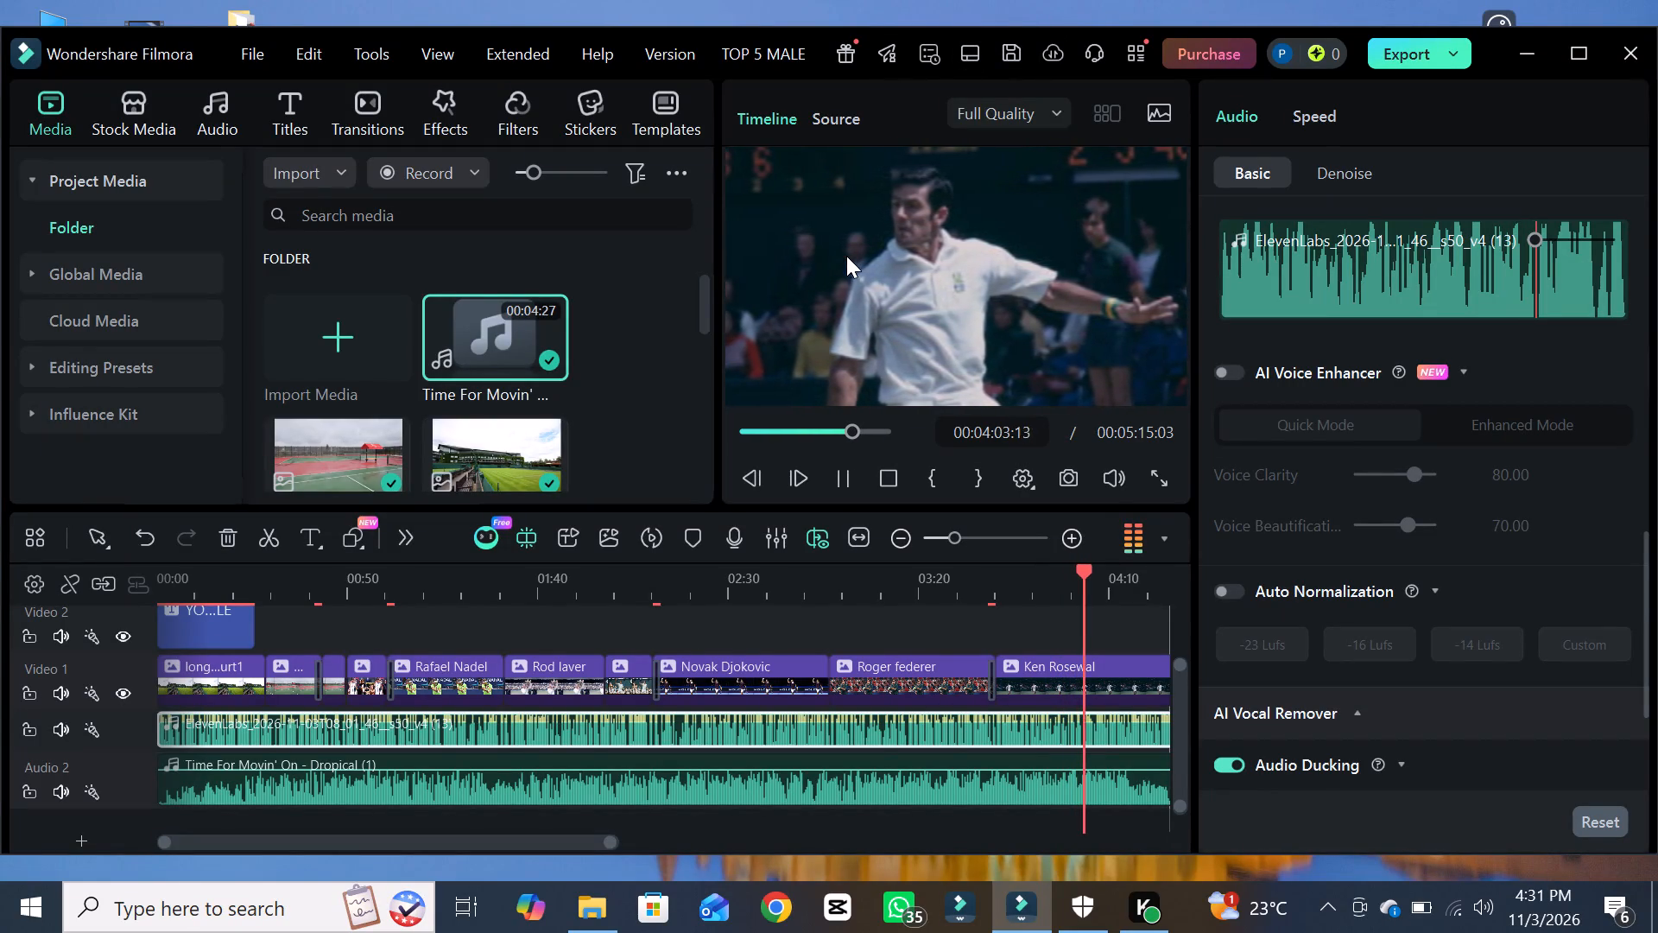
Pause the preview at about 00:04:05, in the Ken Rosewal section, ending the check of the voiceover against the music.
left_click(844, 476)
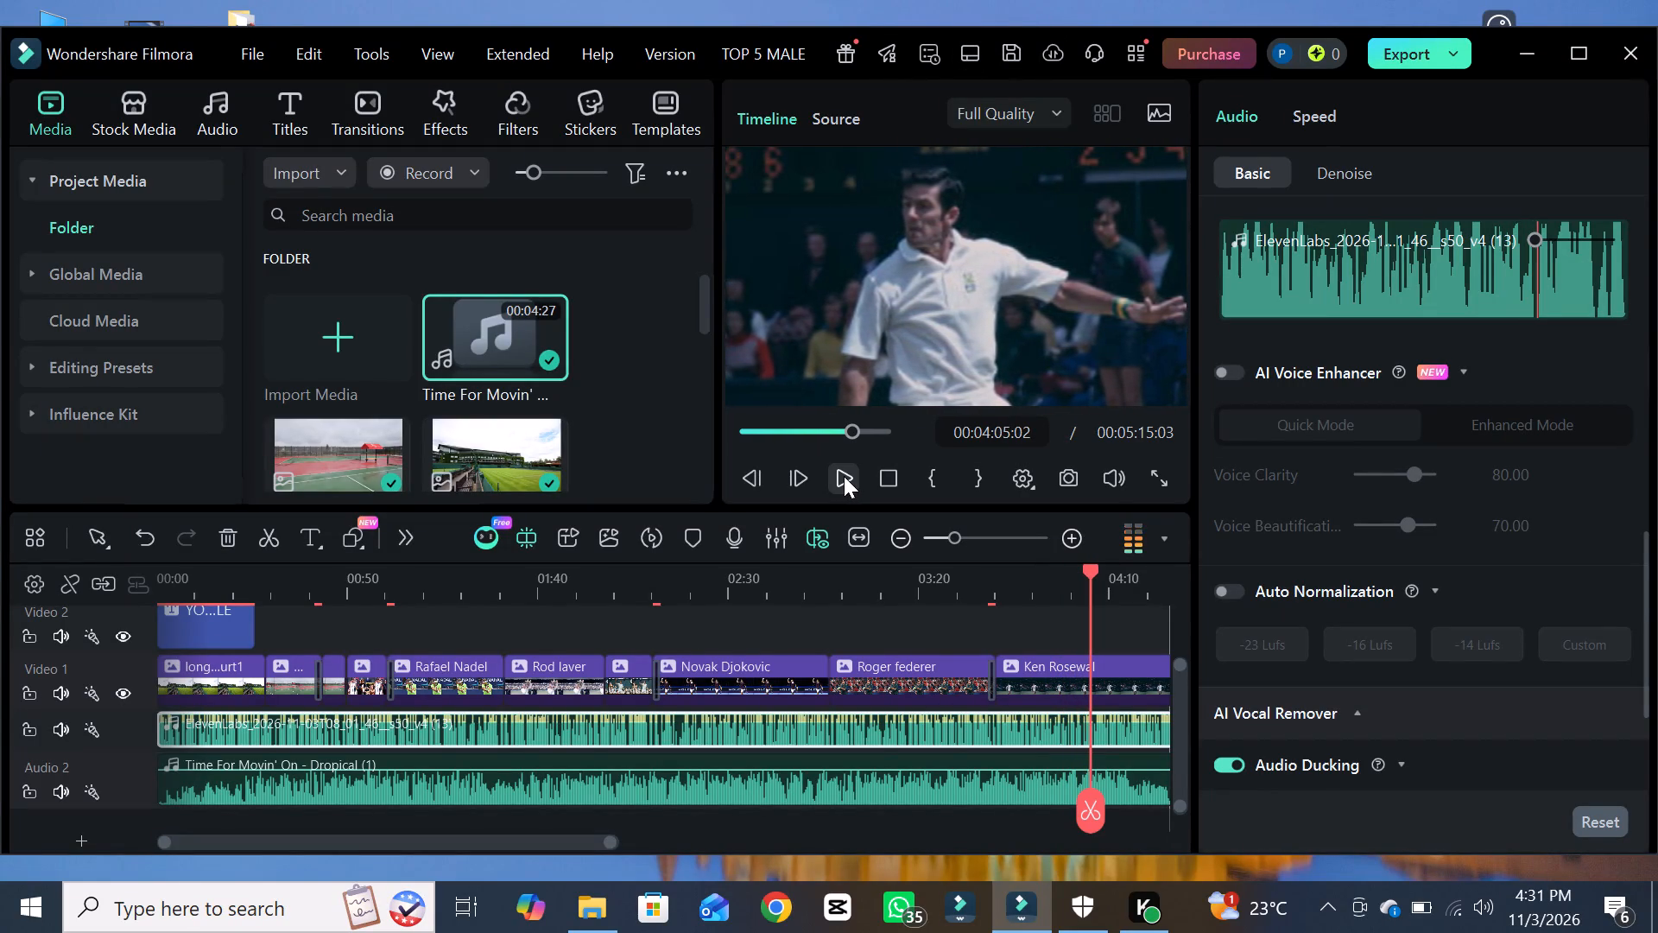
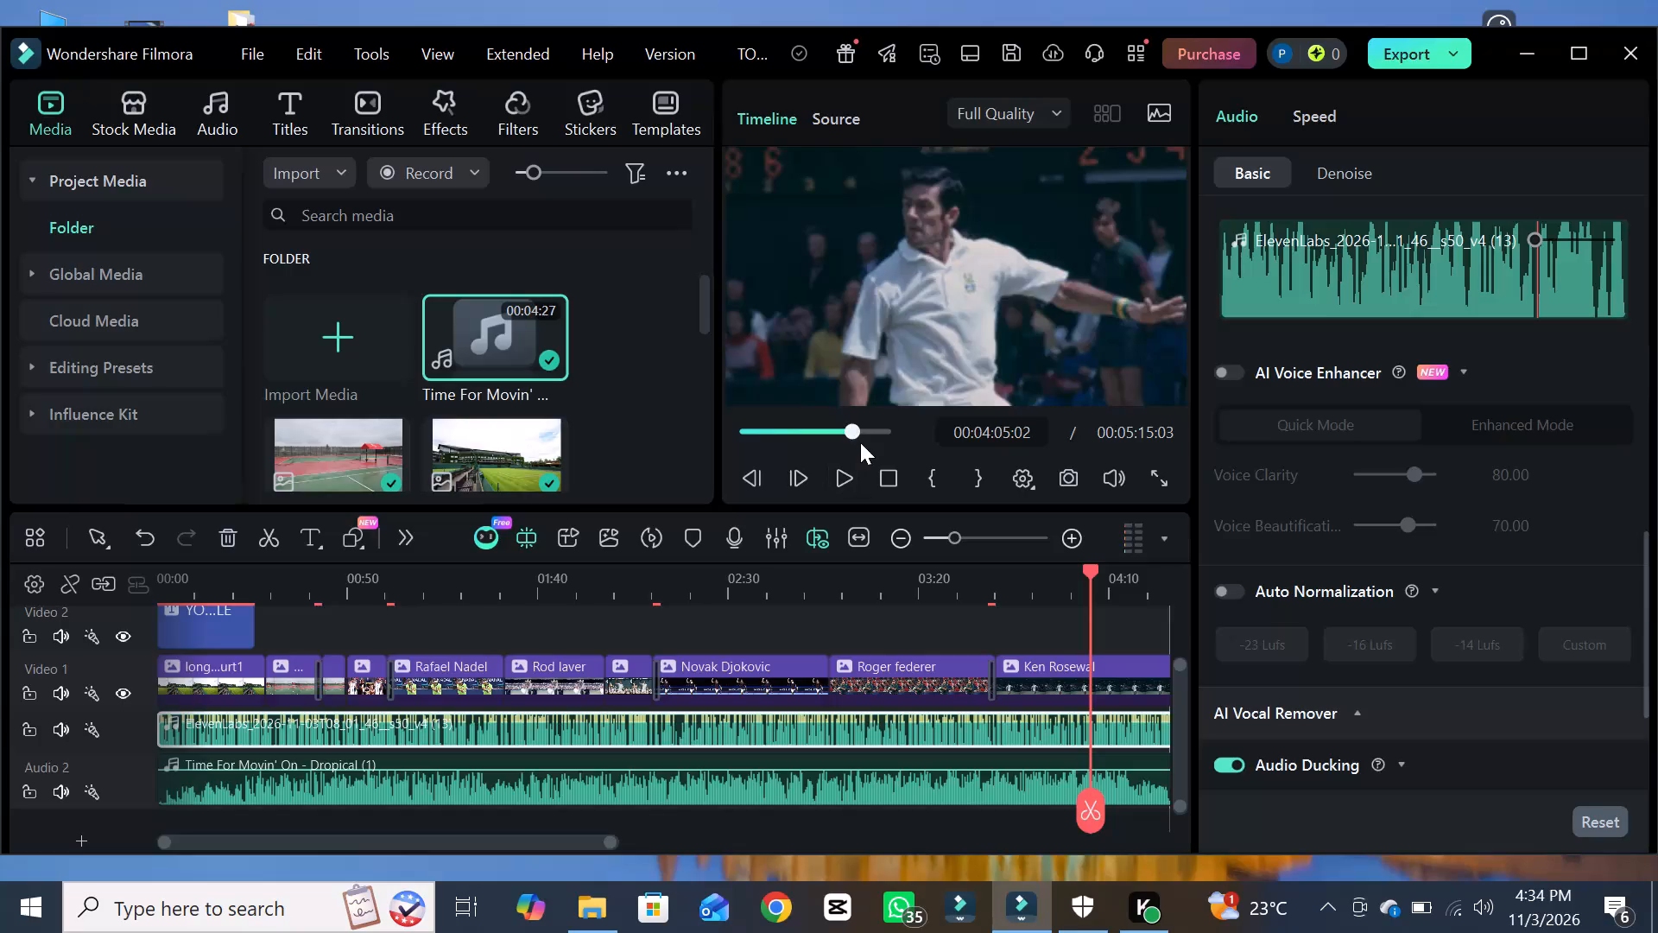
Resume the preview from about 00:04:05 in the Ken Rosewal section to check the voiceover against the music.
left_click(848, 487)
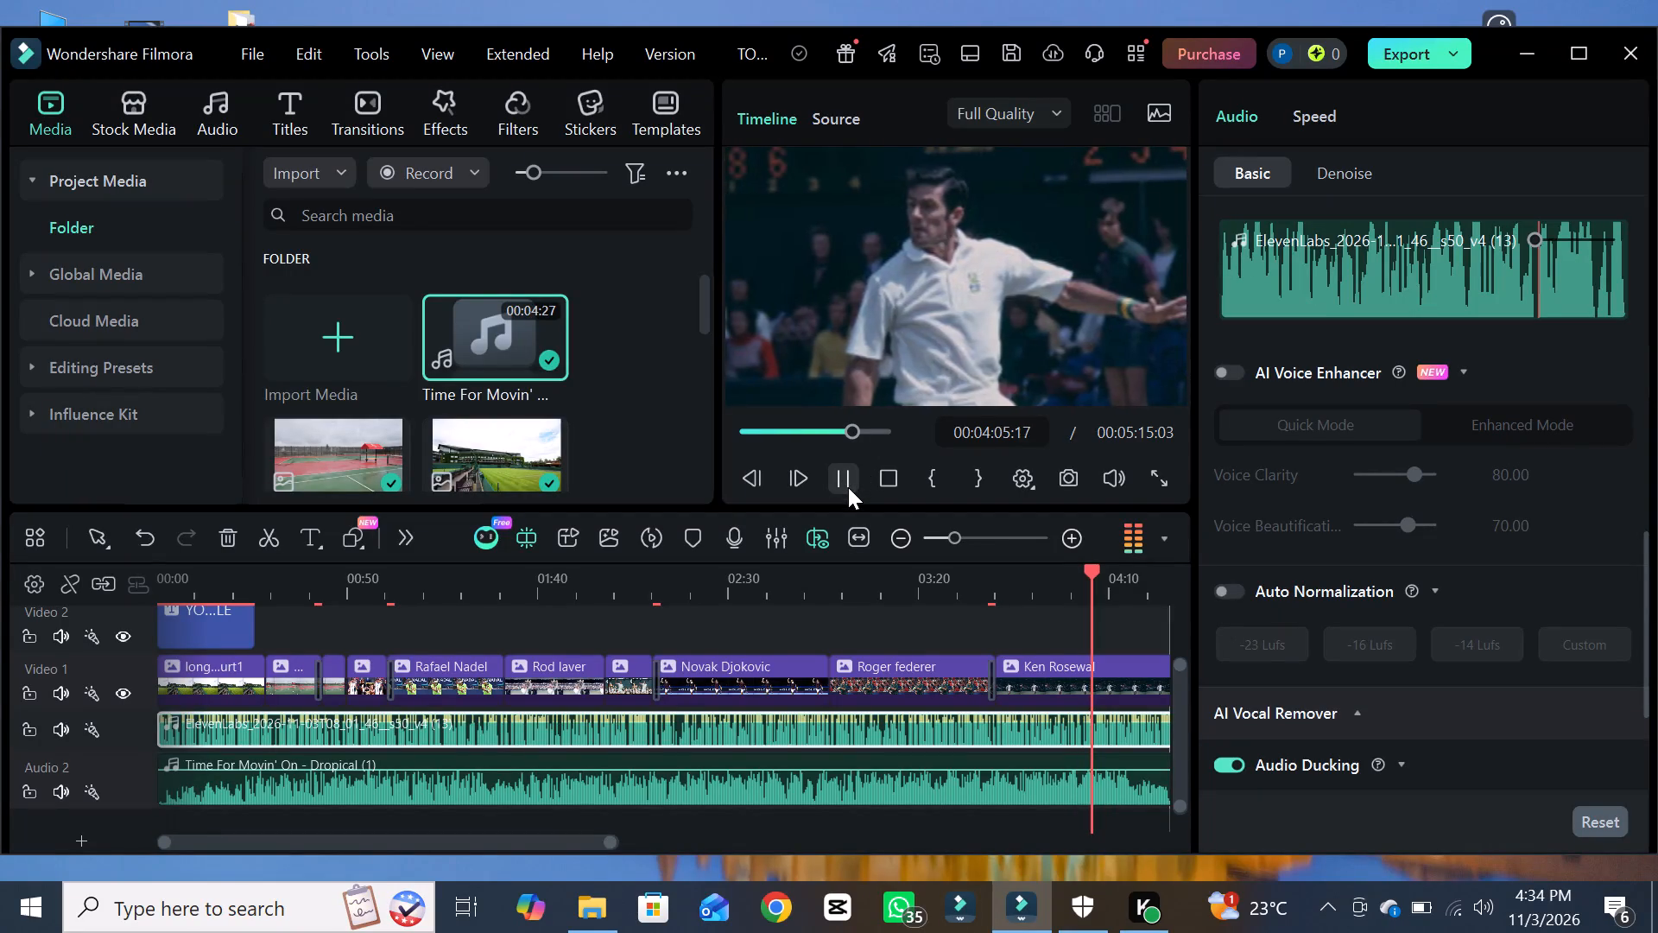
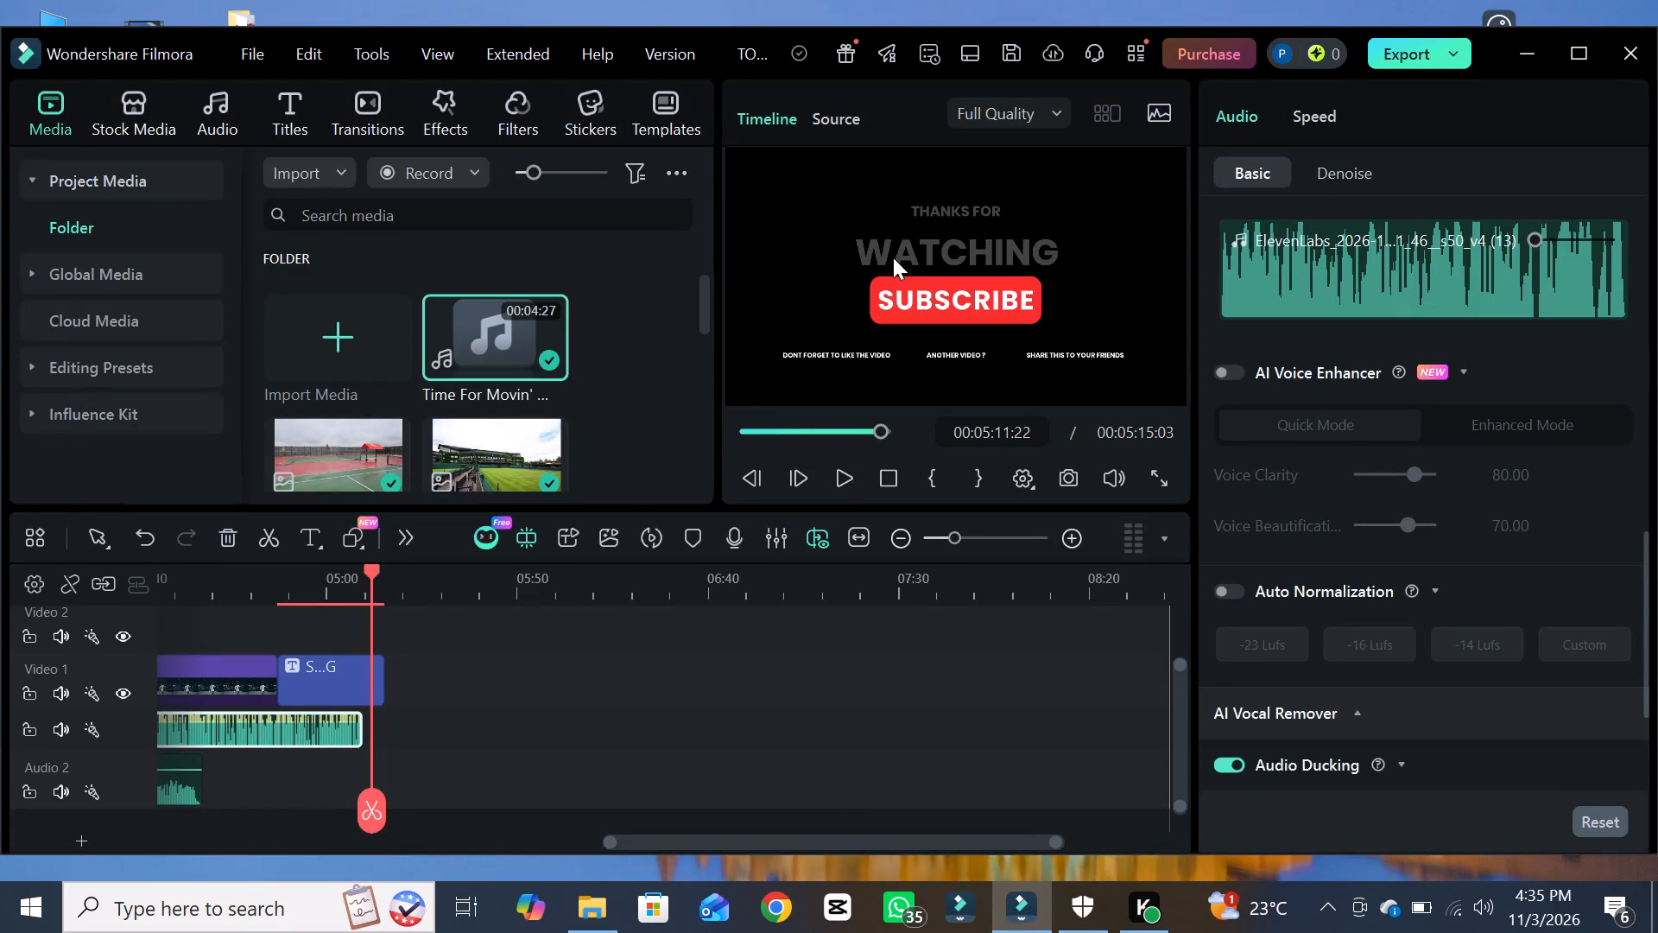
Save the TOP 5 MALE video project with its background music and Audio Ducking.
left_click(1012, 48)
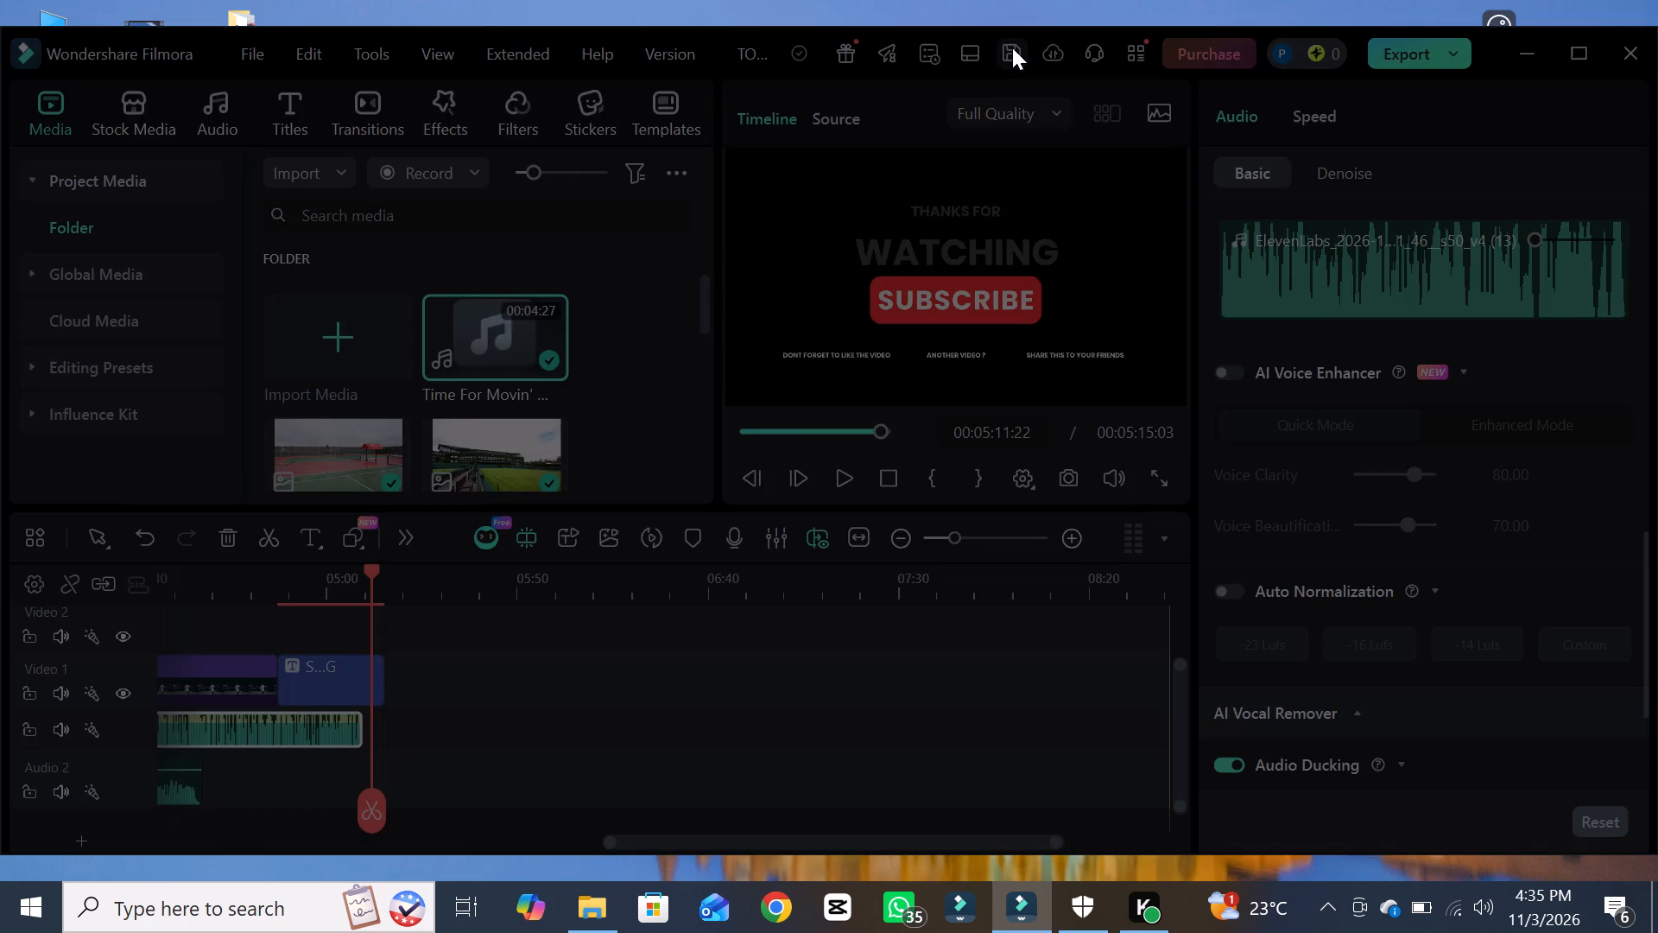